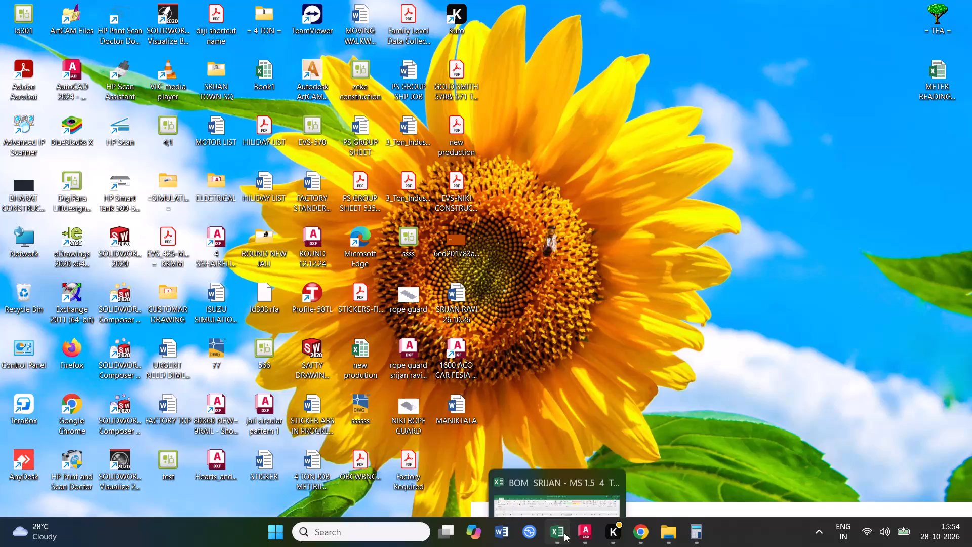
Switch to the BOM SRIJAN 4 ton workbook in Excel and check the quantities of the SS Sheet items.
click(561, 480)
scroll(523, 392, down, 4)
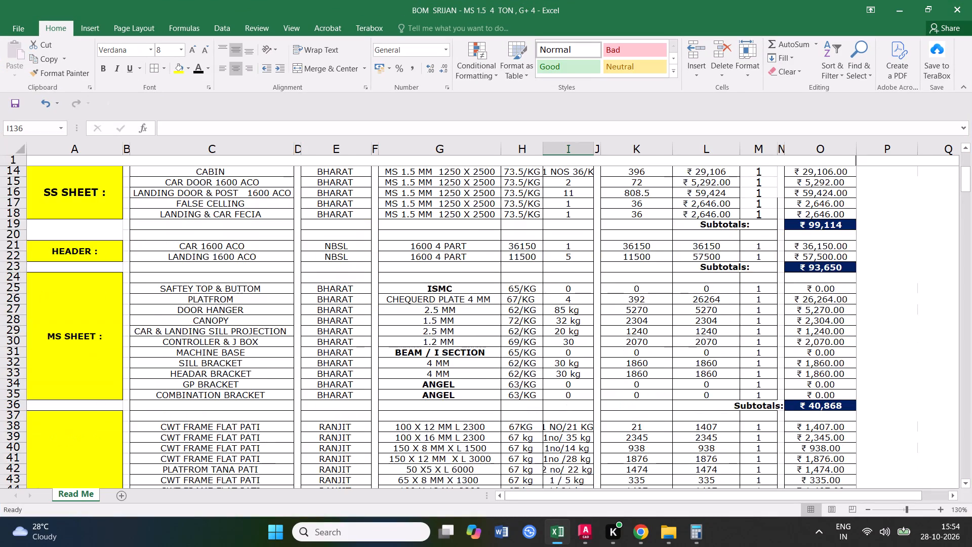
scroll(518, 400, up, 4)
scroll(544, 367, down, 1)
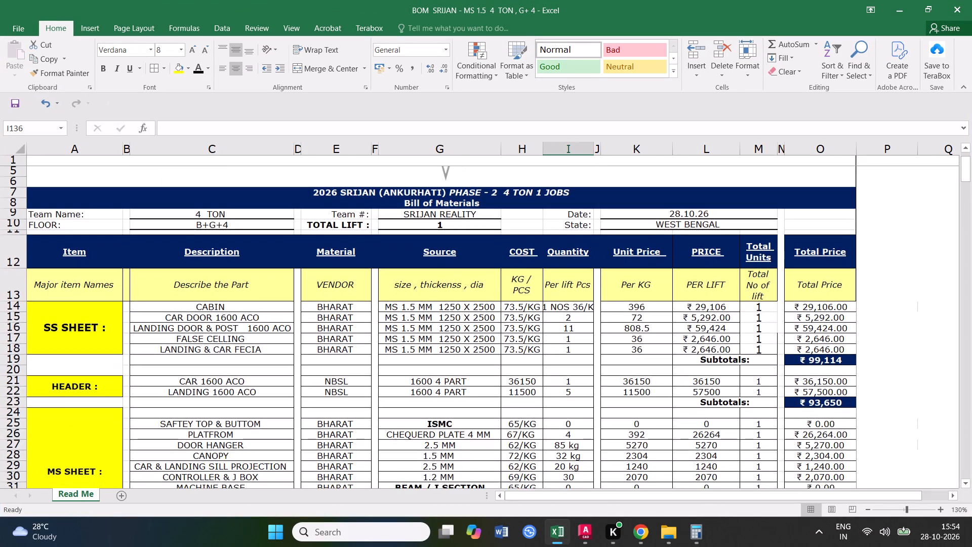
scroll(532, 361, down, 2)
click(572, 277)
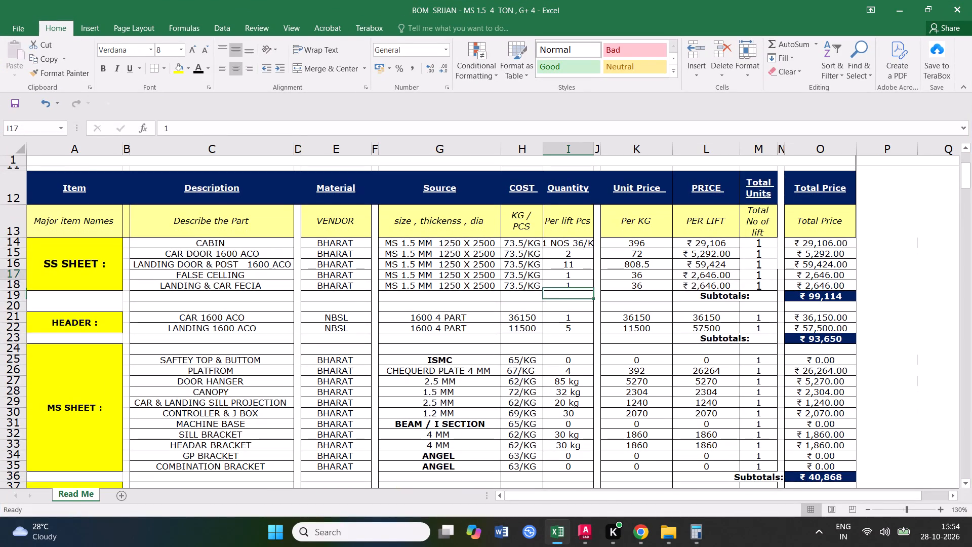
click(571, 258)
click(575, 267)
click(575, 276)
click(578, 286)
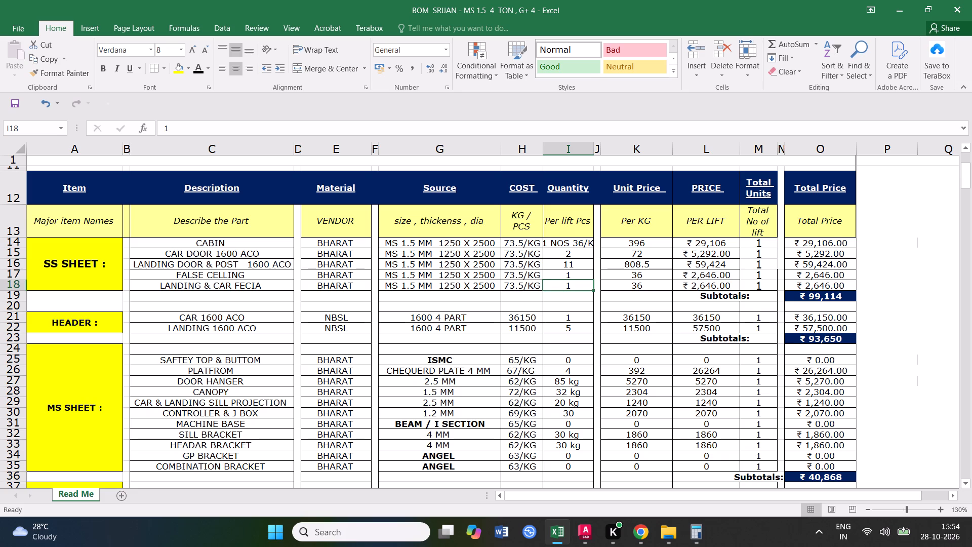
Look through the remaining BOM sections from Header down to Powder Coating and the overall total.
scroll(567, 307, down, 1)
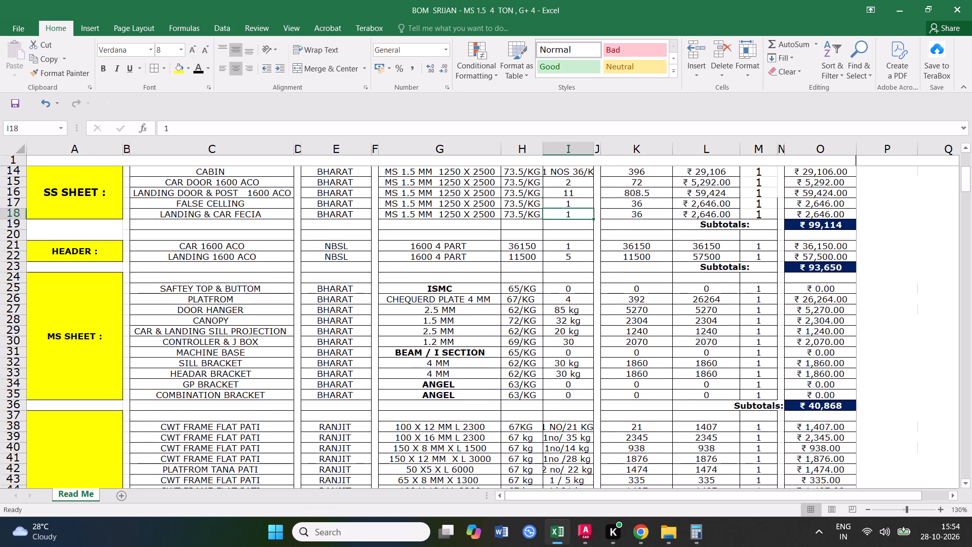
scroll(580, 320, down, 5)
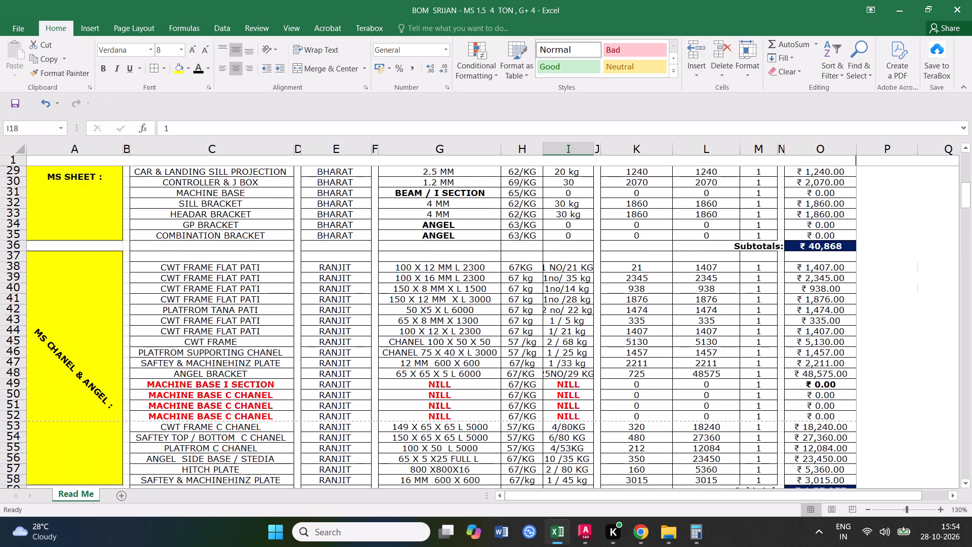
scroll(579, 325, down, 4)
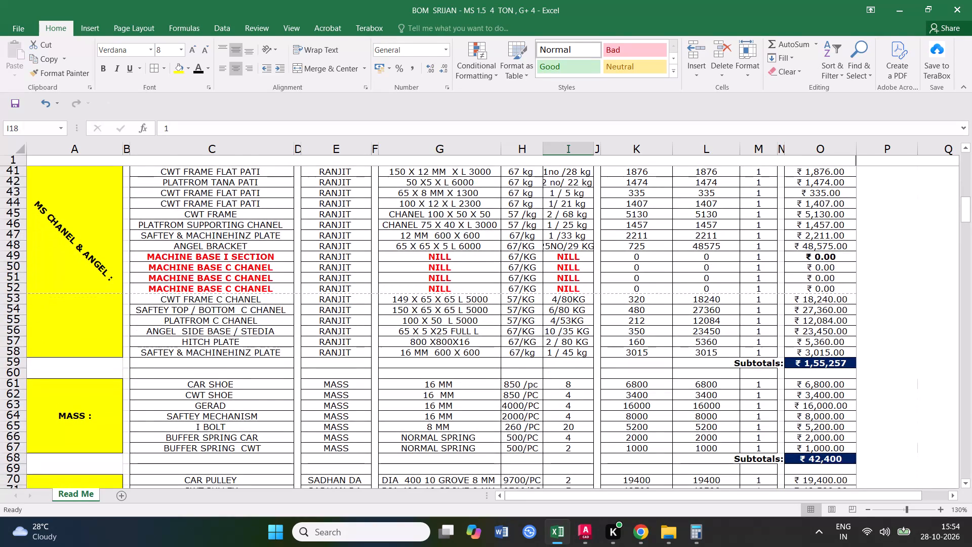
scroll(578, 324, down, 7)
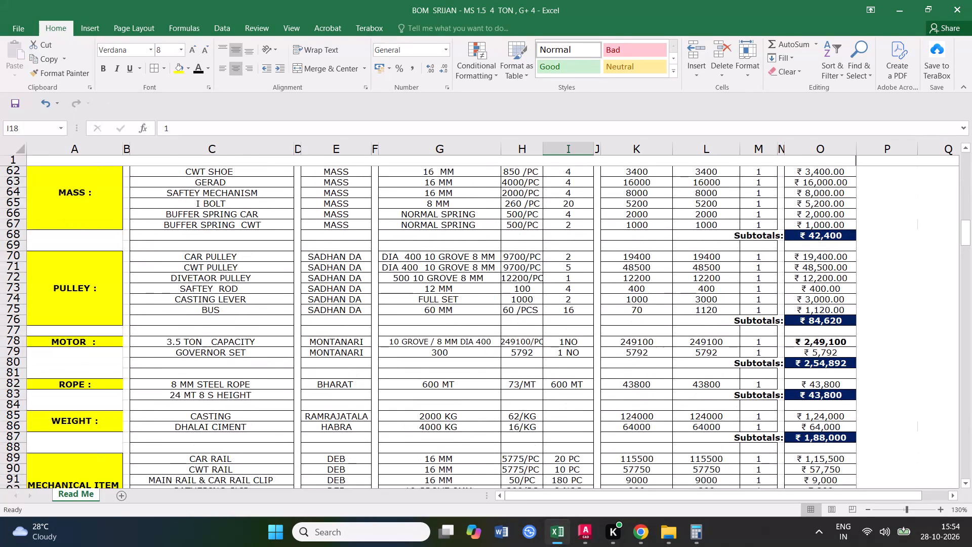
scroll(526, 308, down, 18)
scroll(528, 314, down, 5)
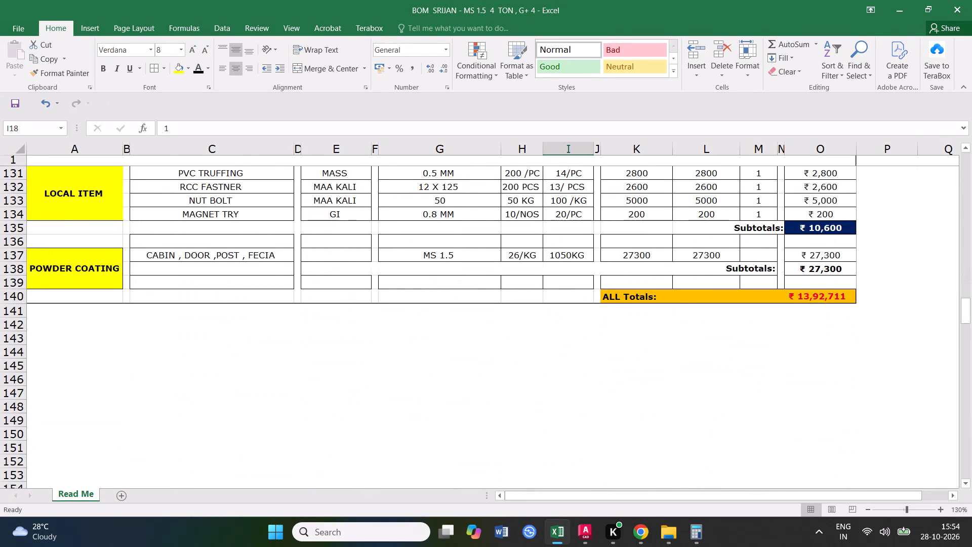
Examine the source, quantity and unit price cells of the Powder Coating row.
scroll(609, 318, up, 1)
click(541, 325)
click(477, 300)
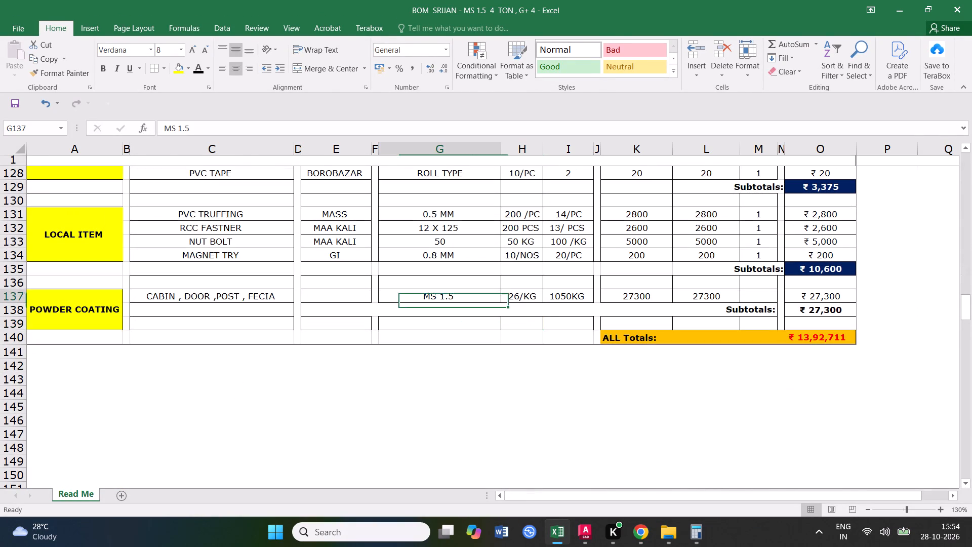
click(565, 297)
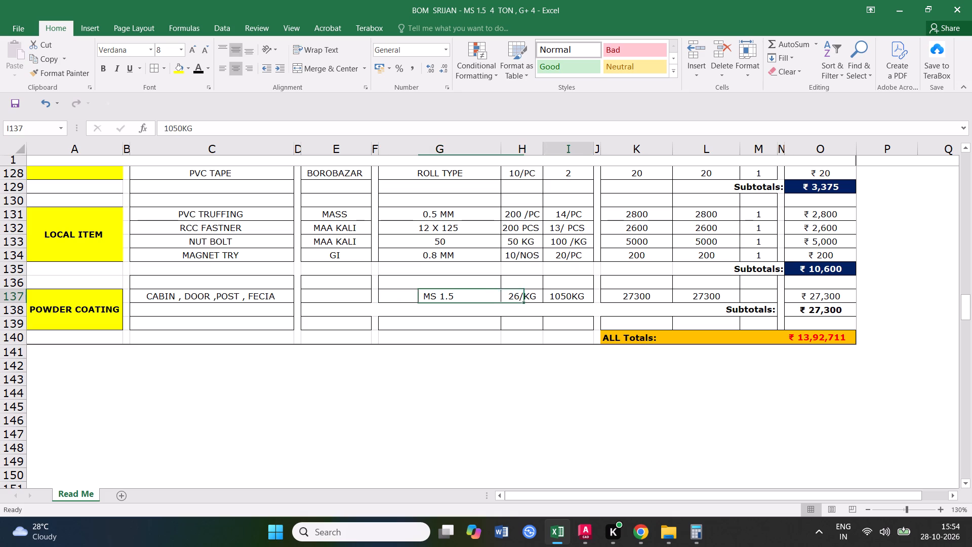
click(621, 300)
click(561, 293)
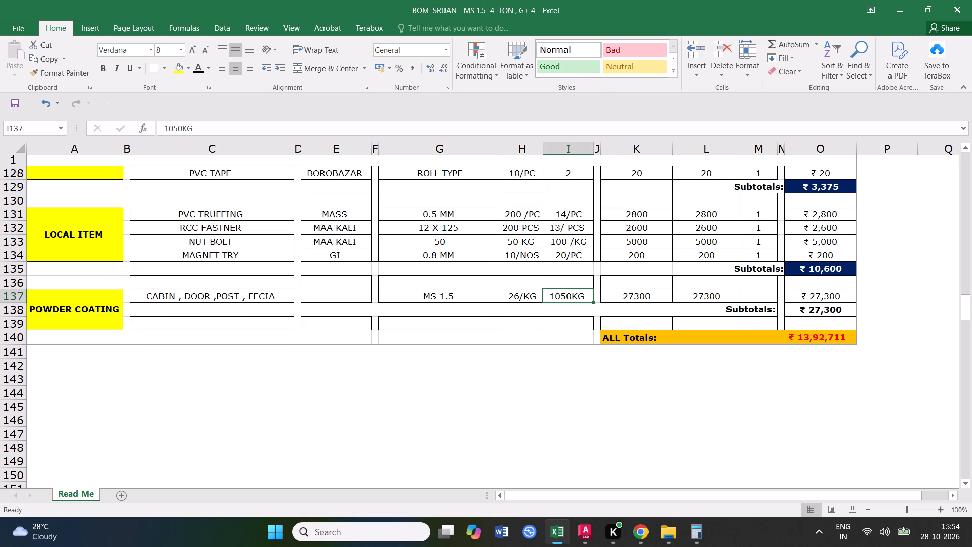
click(645, 296)
click(586, 297)
click(630, 294)
click(583, 292)
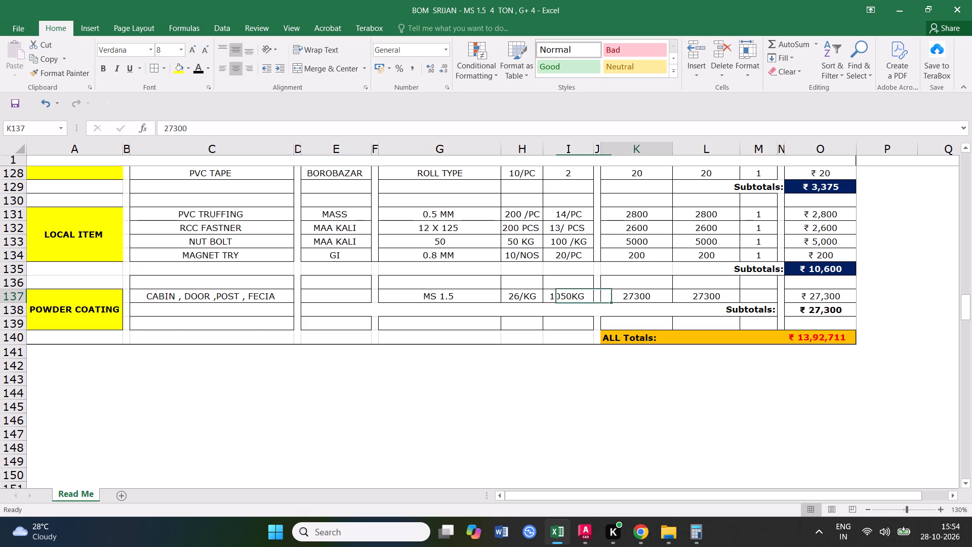
click(623, 295)
click(635, 294)
click(587, 295)
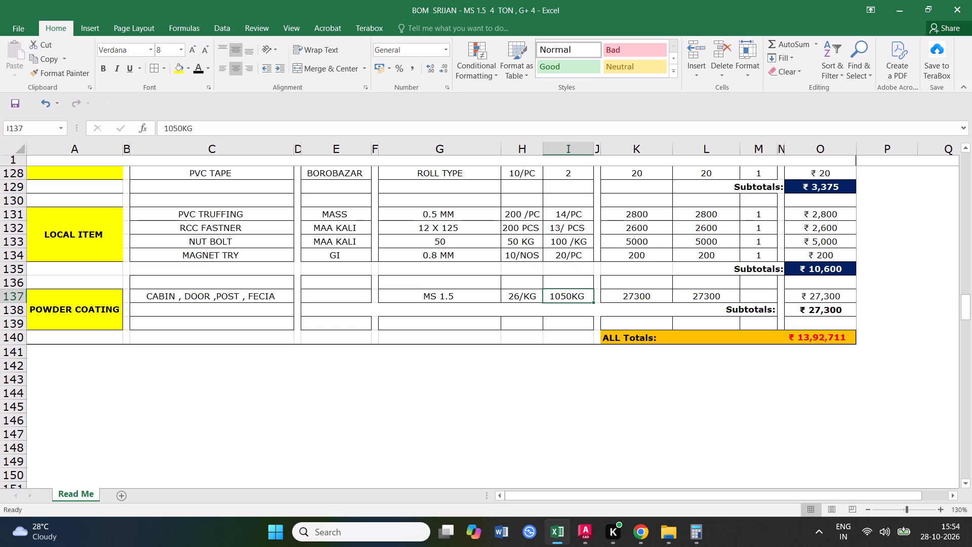
Set the Powder Coating quantity in I137 to 1250 KG.
click(573, 296)
drag(572, 296, 554, 296)
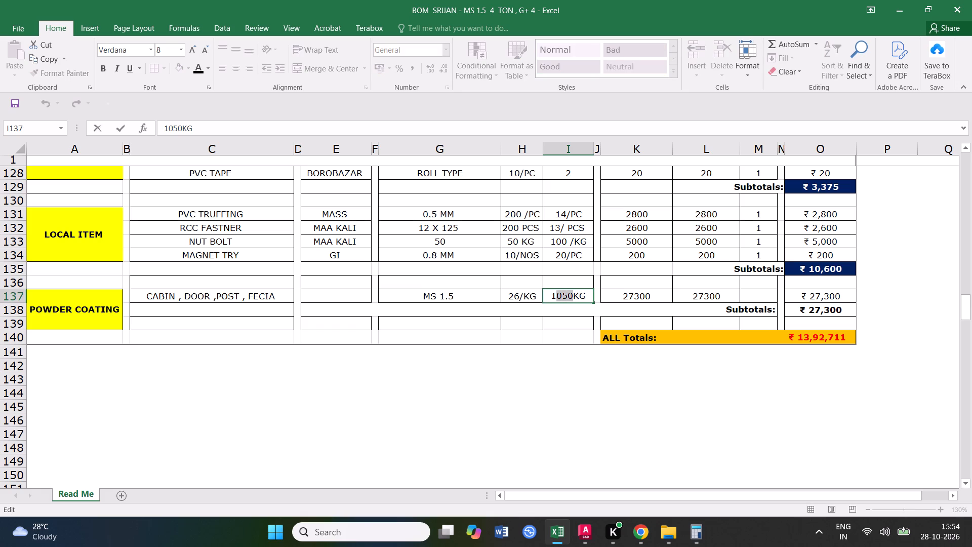
drag(554, 296, 553, 296)
text(1250)
key(space)
click(550, 309)
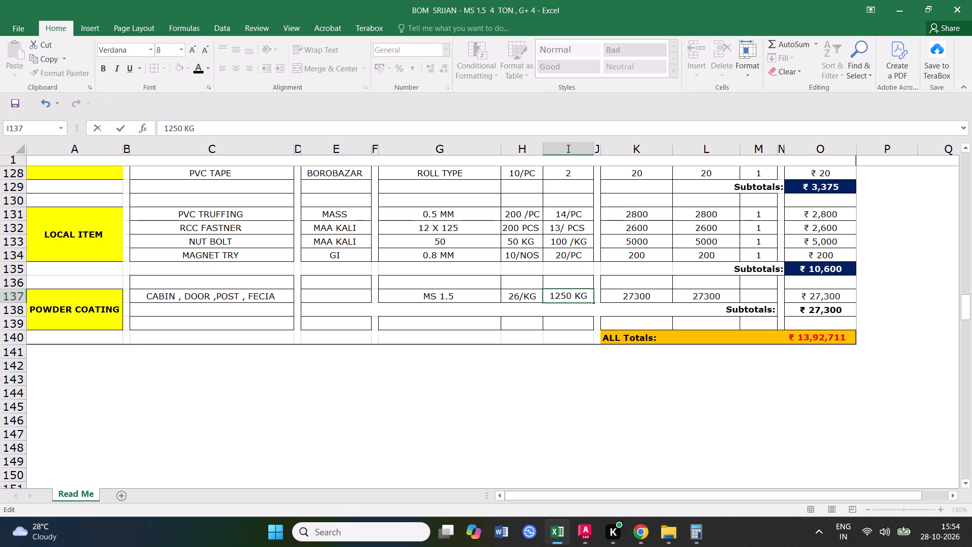
Work out 1250*26 in Calculator and enter 32500 as the Powder Coating unit price in K137.
click(631, 296)
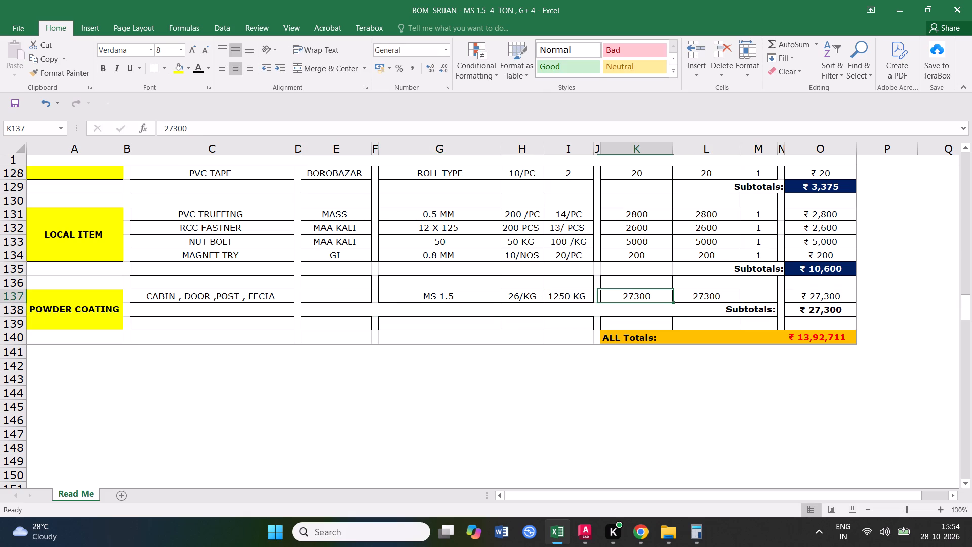
text(12)
text(50*26)
key(Return)
click(450, 77)
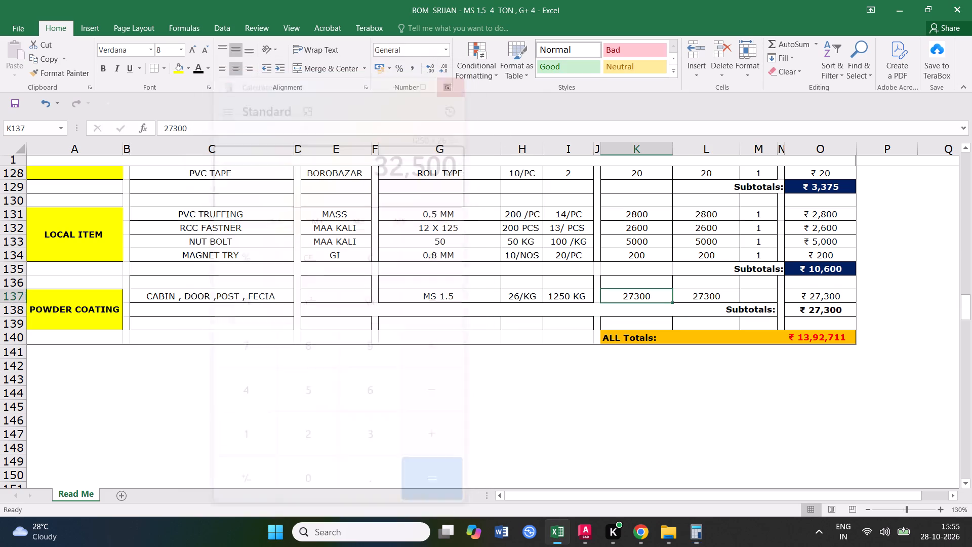
text(32500)
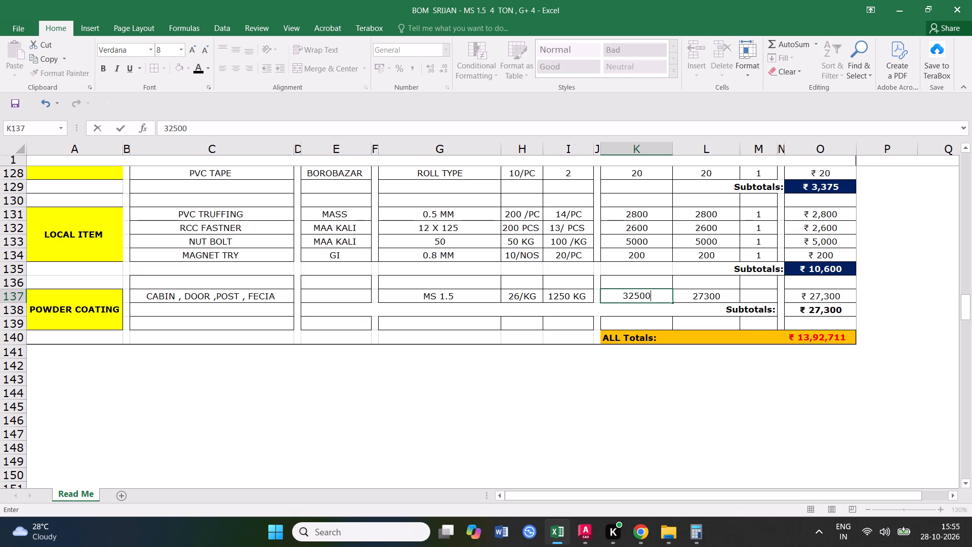
click(538, 312)
Fill the Powder Coating unit price of 32500 across into the PRICE cell L137.
click(647, 299)
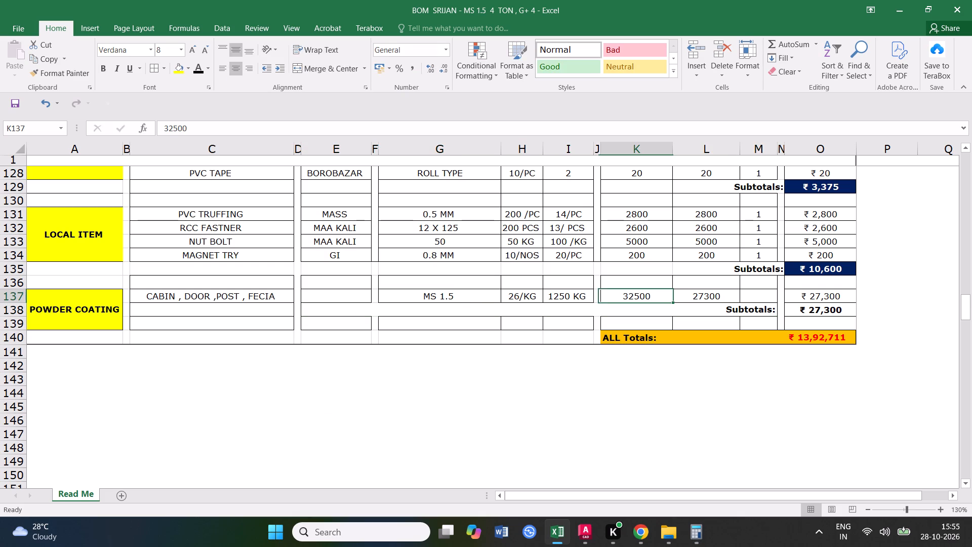
drag(672, 302, 718, 301)
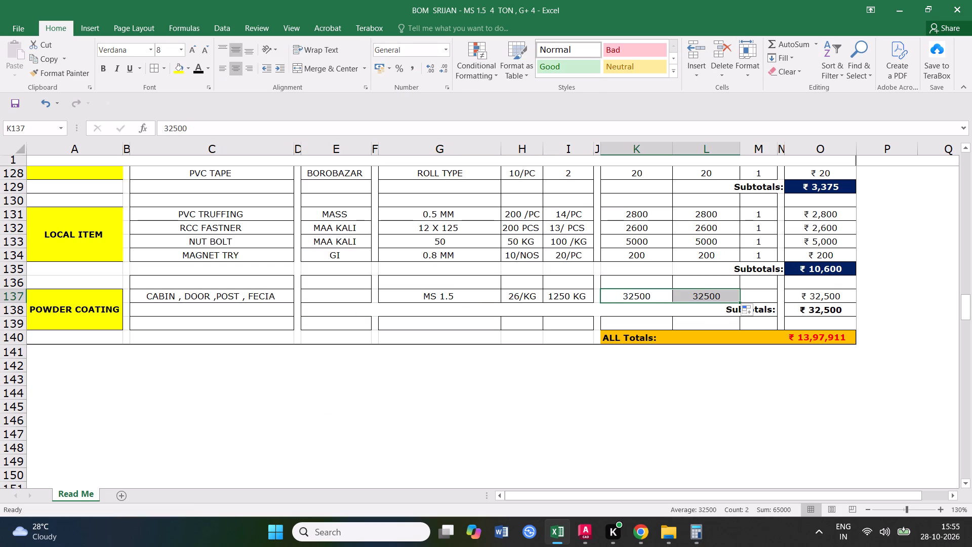
click(689, 294)
Save the BOM workbook.
click(9, 102)
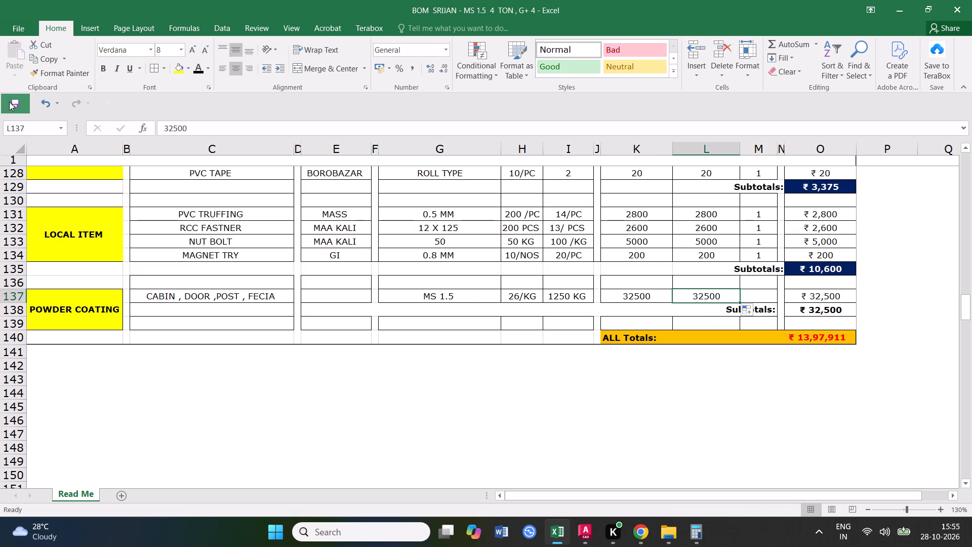
triple_click(9, 102)
click(9, 102)
Return to the top of the bill of materials and save the workbook again.
scroll(307, 307, up, 9)
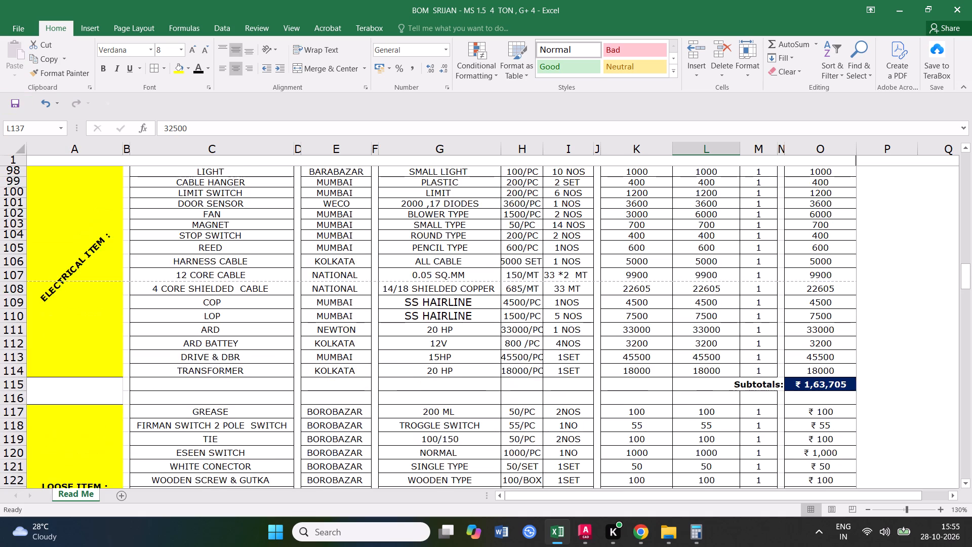
scroll(337, 304, up, 6)
scroll(316, 291, up, 18)
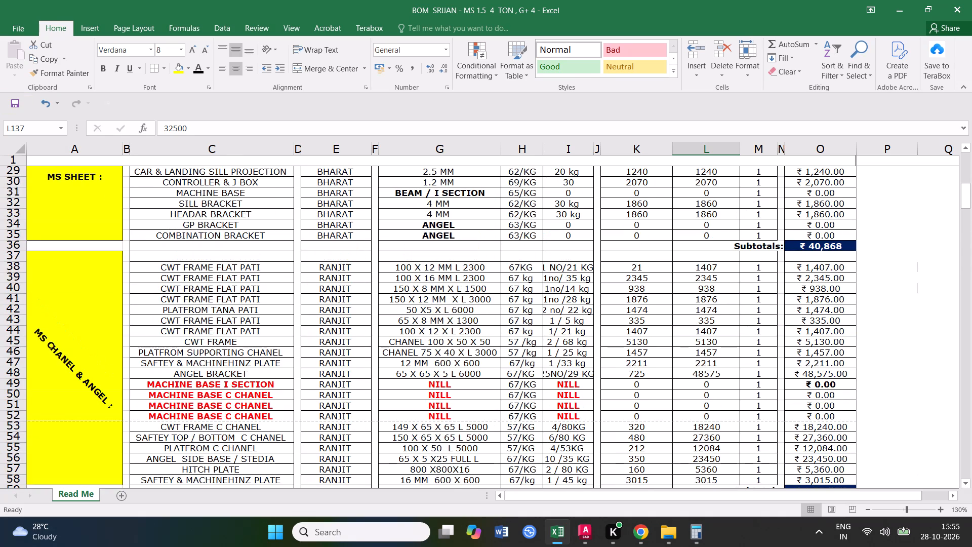
scroll(345, 293, up, 10)
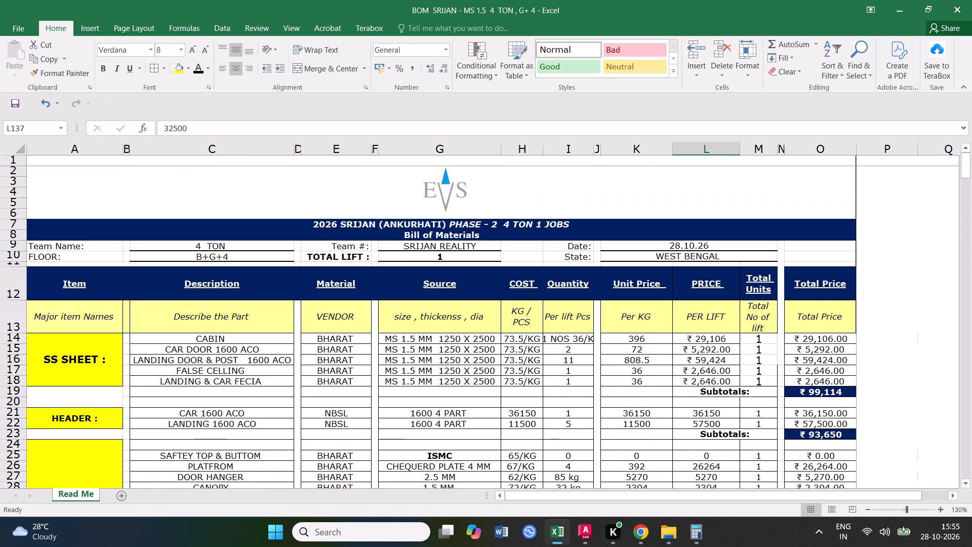
double_click(8, 109)
triple_click(22, 104)
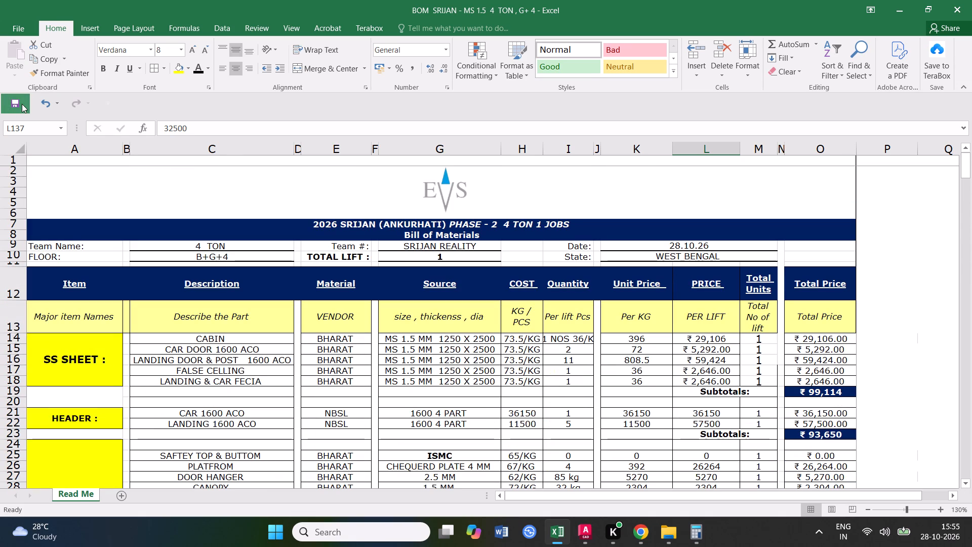
click(22, 104)
Review all BOM sections once more, from the SS Sheet items down to Powder Coating and the overall total.
scroll(458, 331, down, 7)
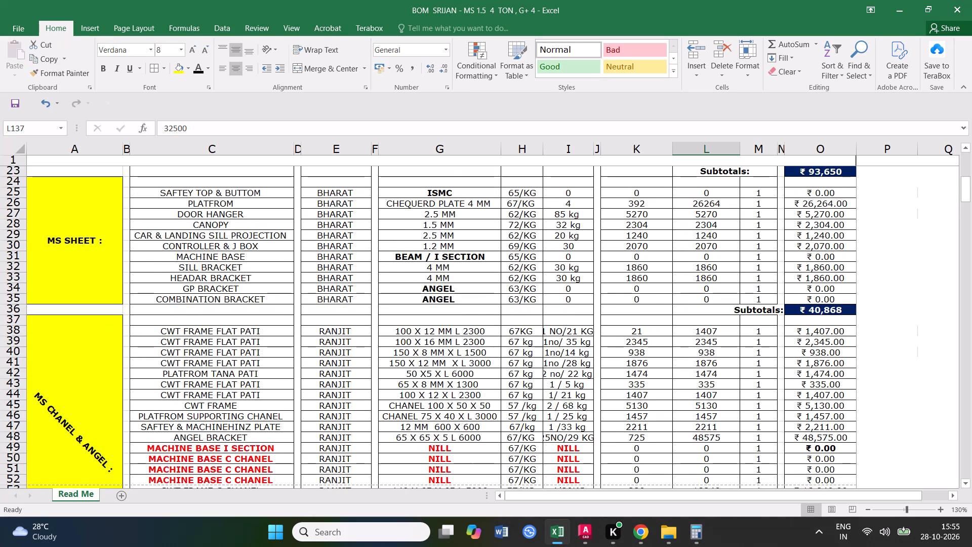
scroll(465, 301, down, 6)
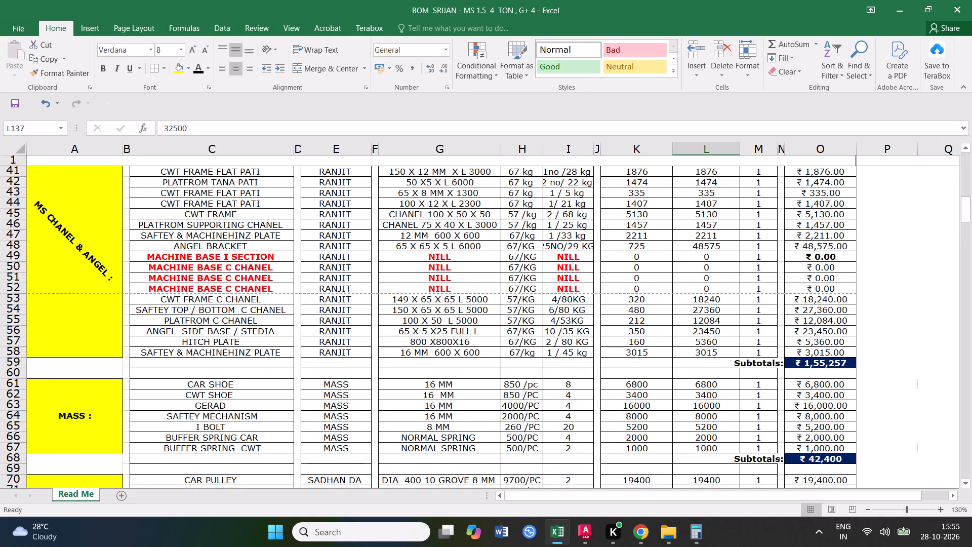
scroll(485, 307, down, 8)
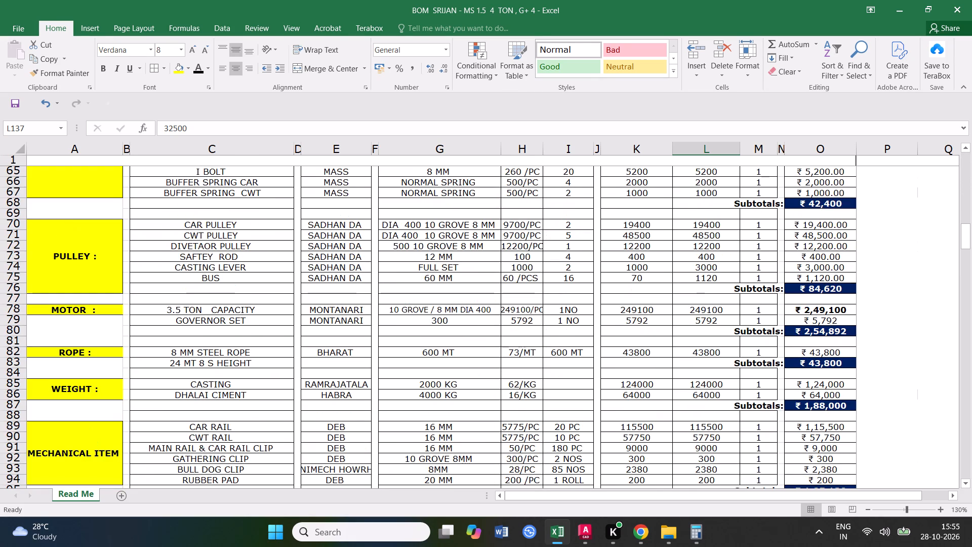
scroll(485, 307, down, 2)
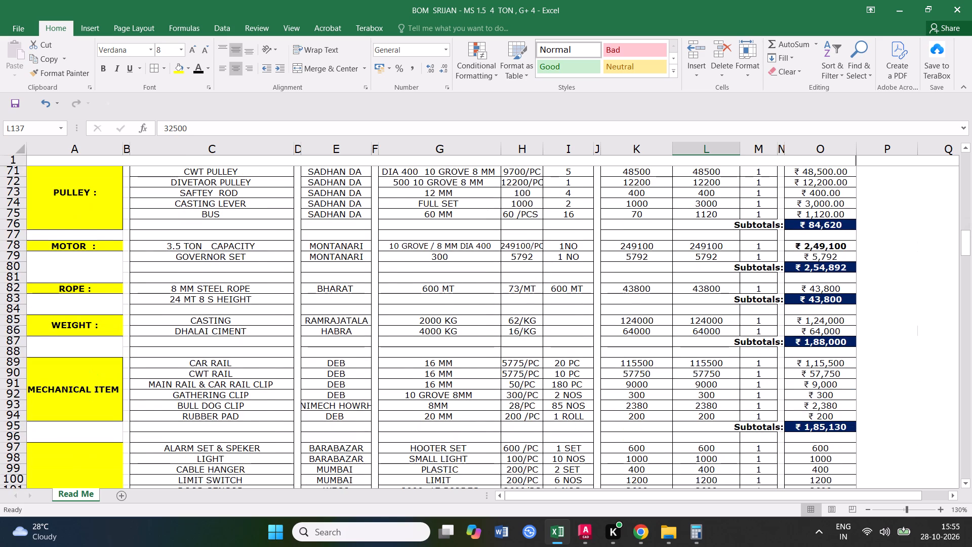
scroll(485, 307, down, 14)
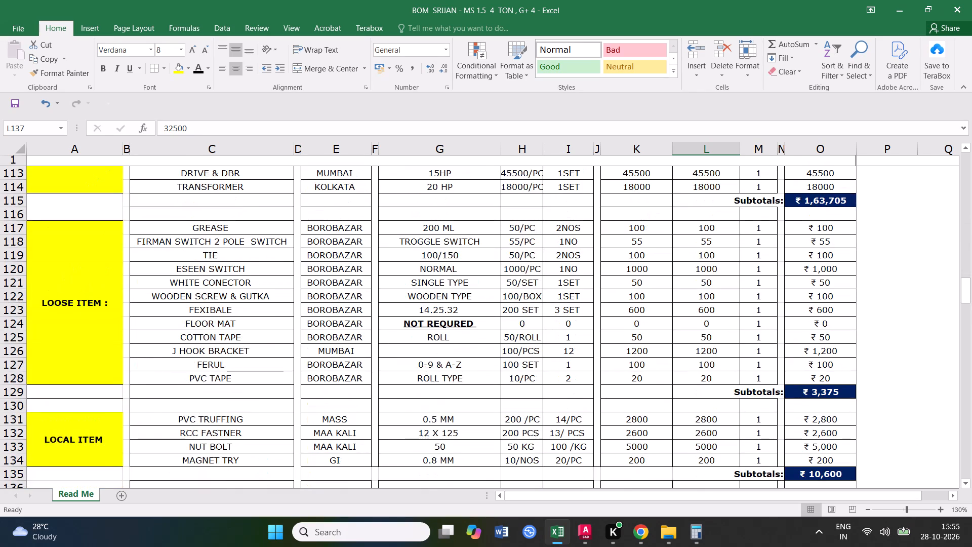
scroll(483, 318, down, 3)
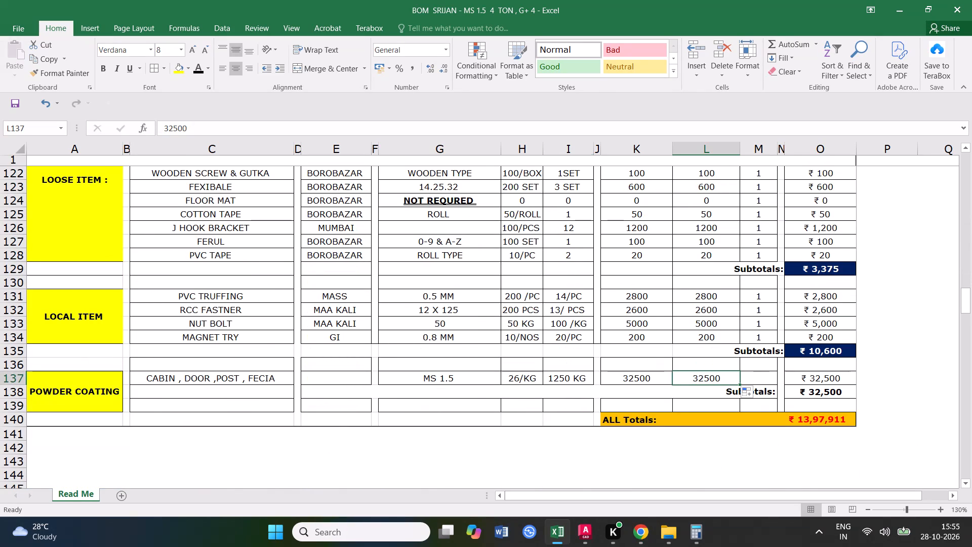
Save the reviewed BOM workbook.
double_click(24, 104)
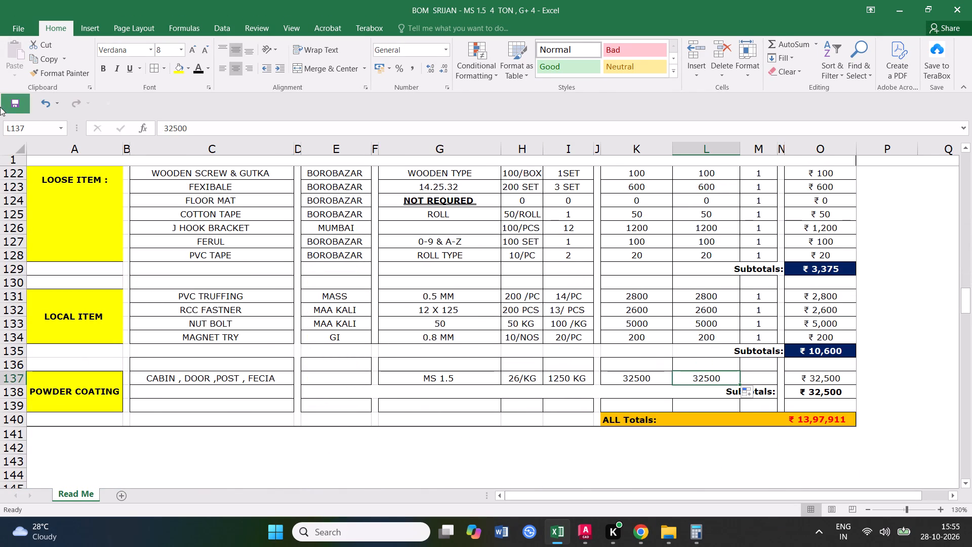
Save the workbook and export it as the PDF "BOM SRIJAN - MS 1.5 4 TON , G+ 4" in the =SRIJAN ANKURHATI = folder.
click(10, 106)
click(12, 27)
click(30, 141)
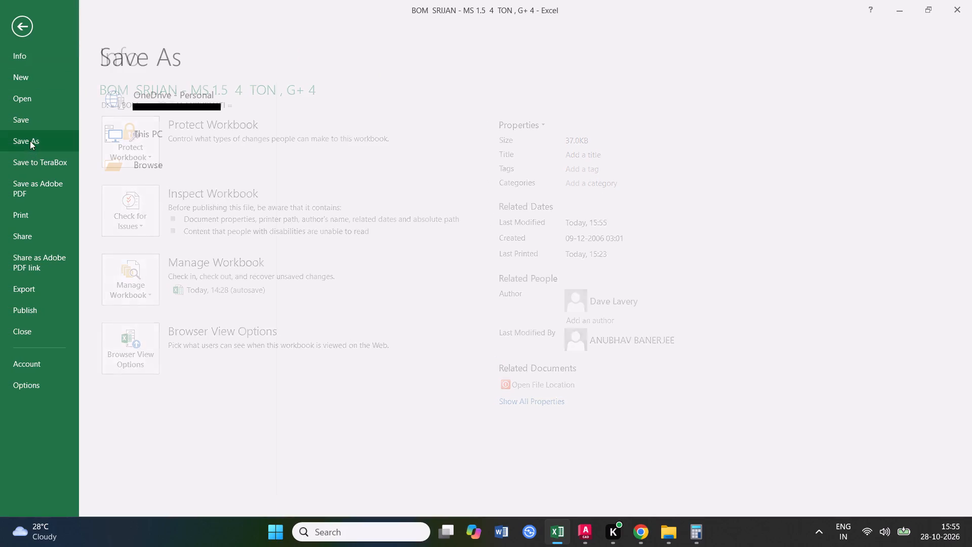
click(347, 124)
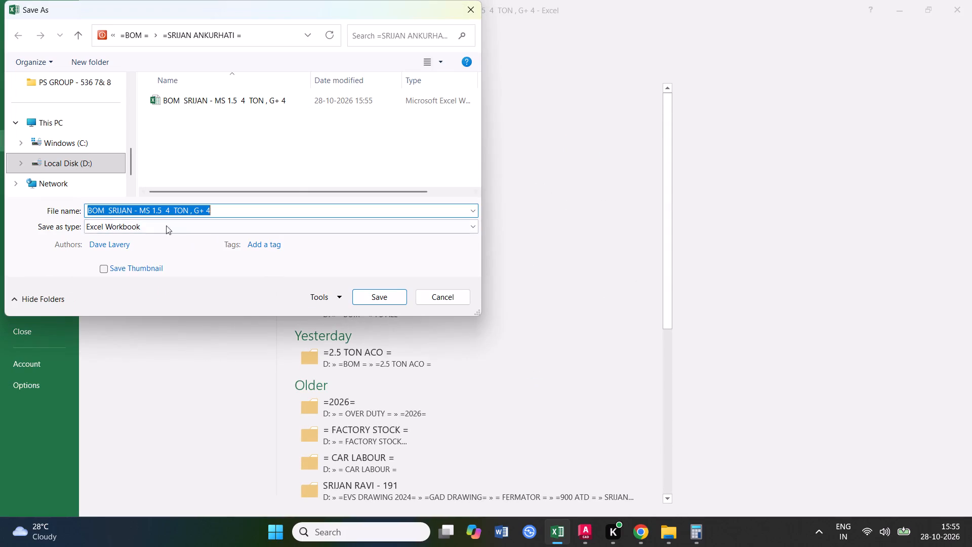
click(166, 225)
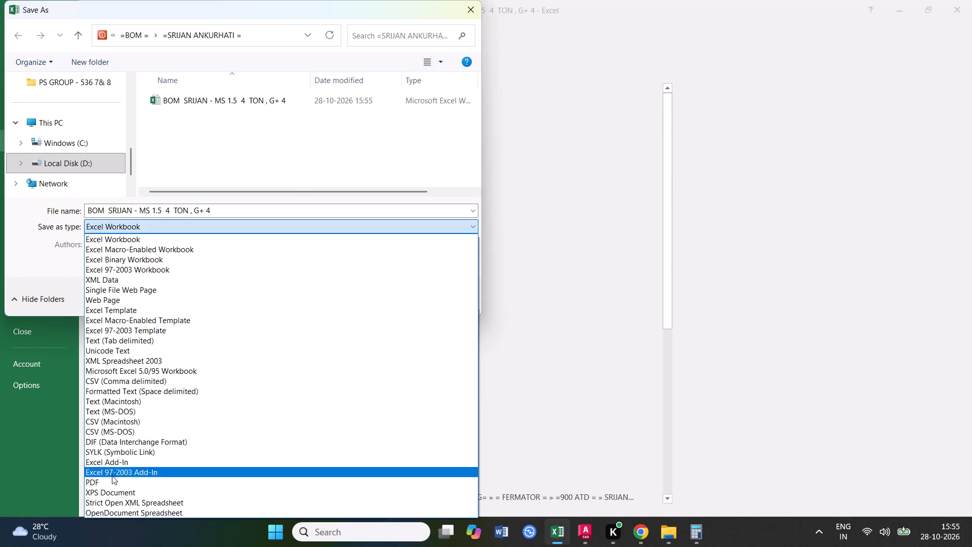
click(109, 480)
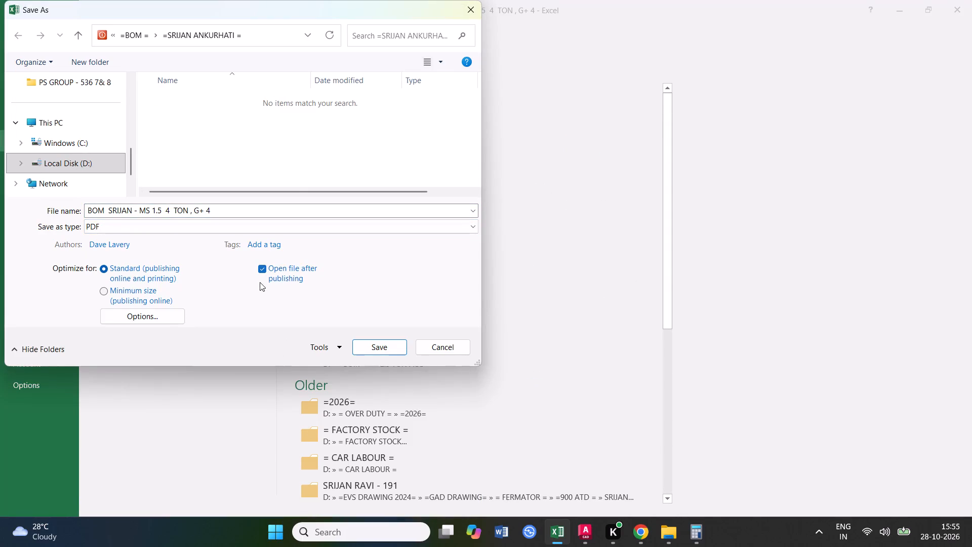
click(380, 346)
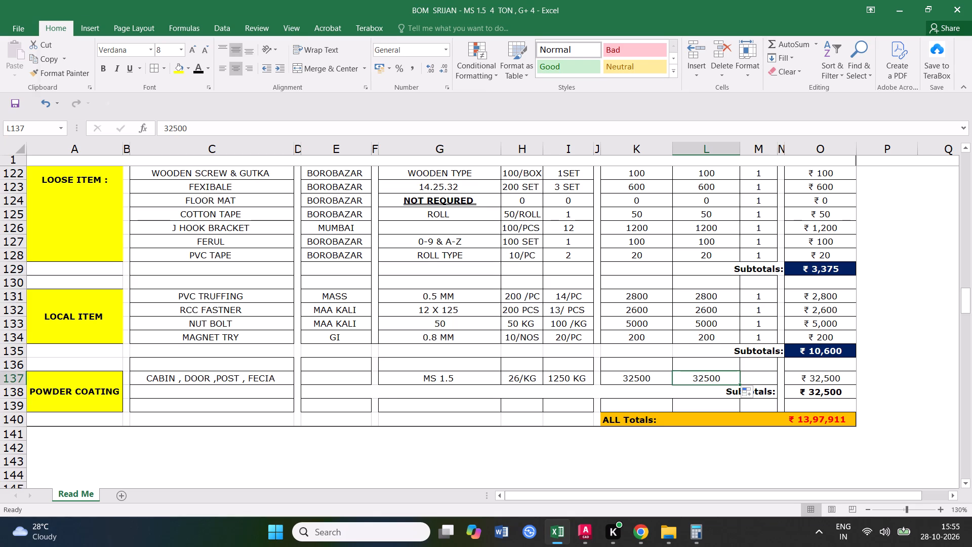
Look through the exported BOM PDF in Acrobat, checking its sections and overall total, and close it.
click(169, 71)
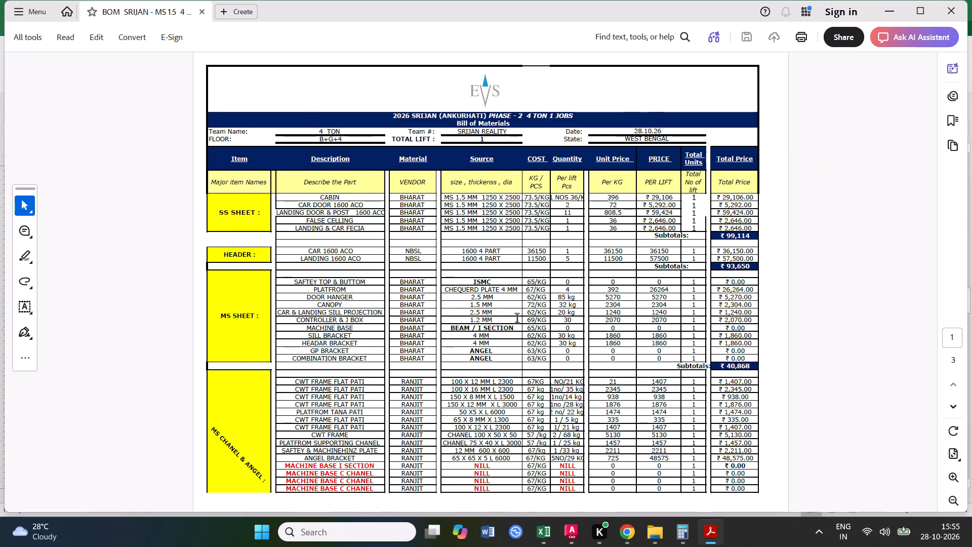
scroll(512, 332, down, 3)
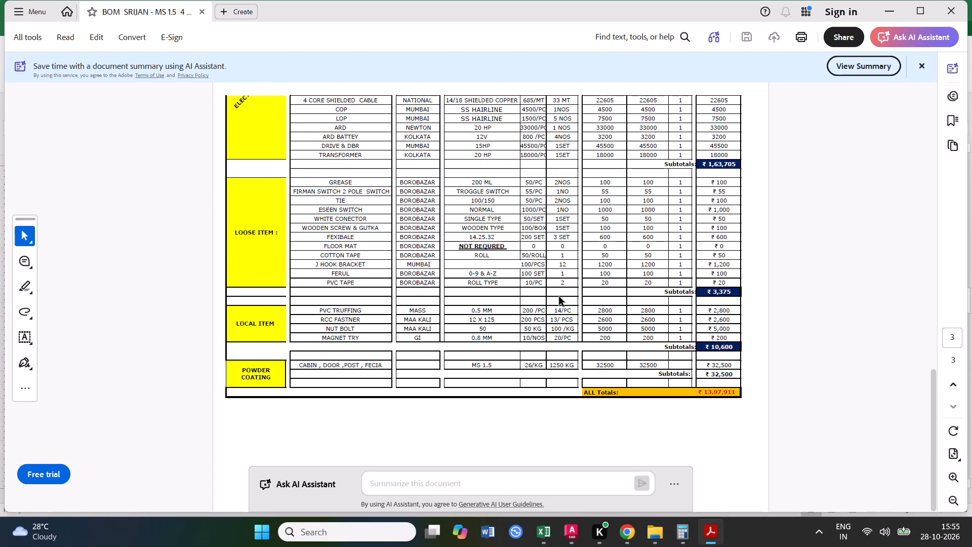
scroll(558, 297, down, 3)
scroll(548, 290, up, 1)
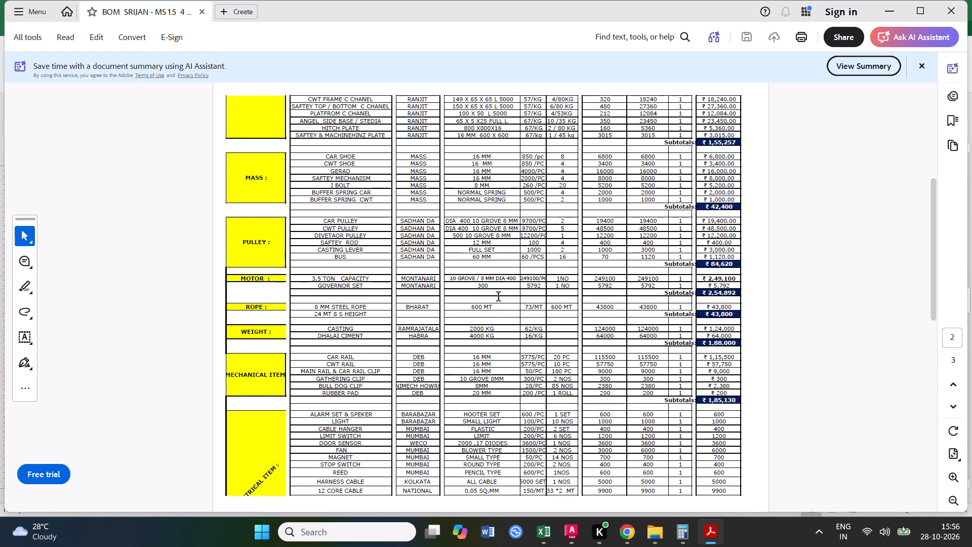
click(955, 12)
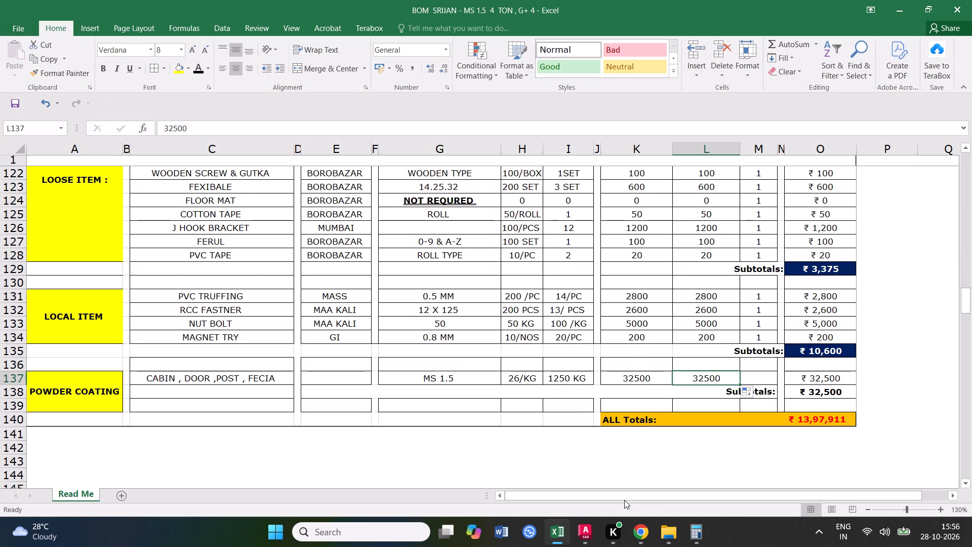
scroll(226, 328, up, 8)
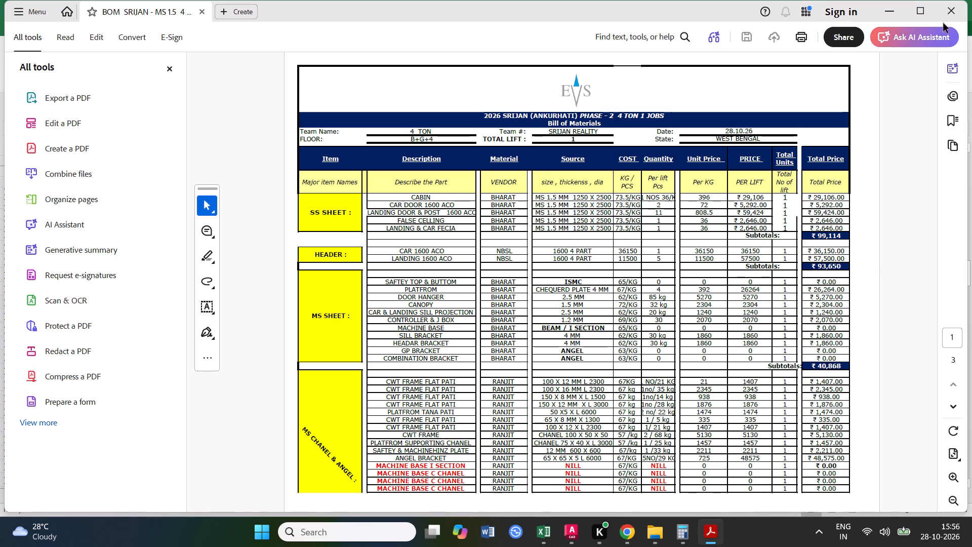
click(949, 12)
Change the capacity in the MOTOR item's description to 4 TON, keeping the word CAPACITY.
scroll(295, 332, down, 6)
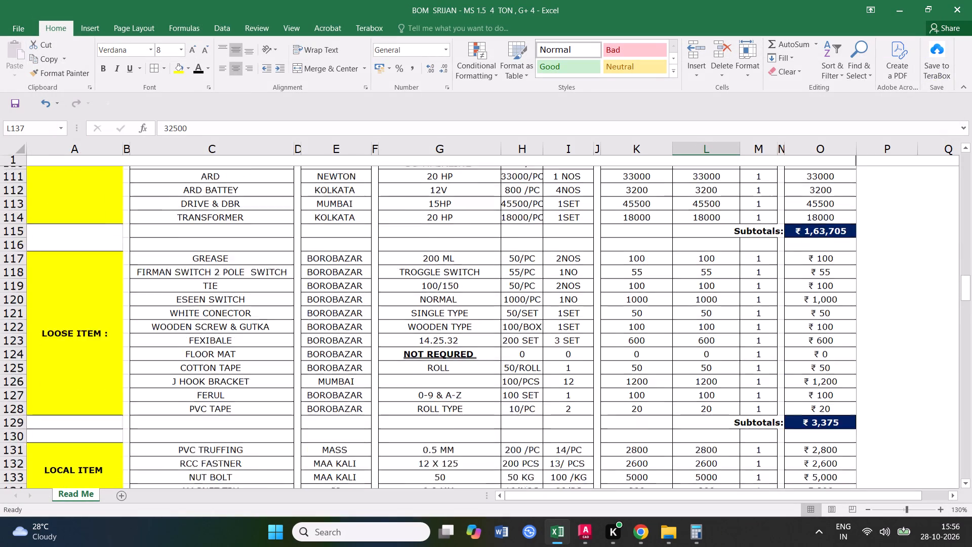
scroll(267, 340, down, 3)
scroll(267, 341, up, 17)
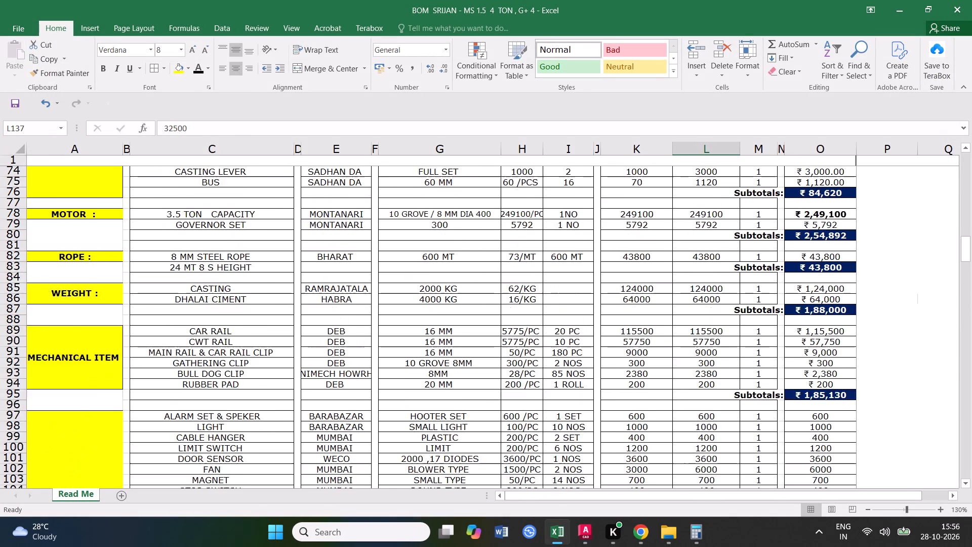
scroll(265, 339, up, 1)
double_click(183, 246)
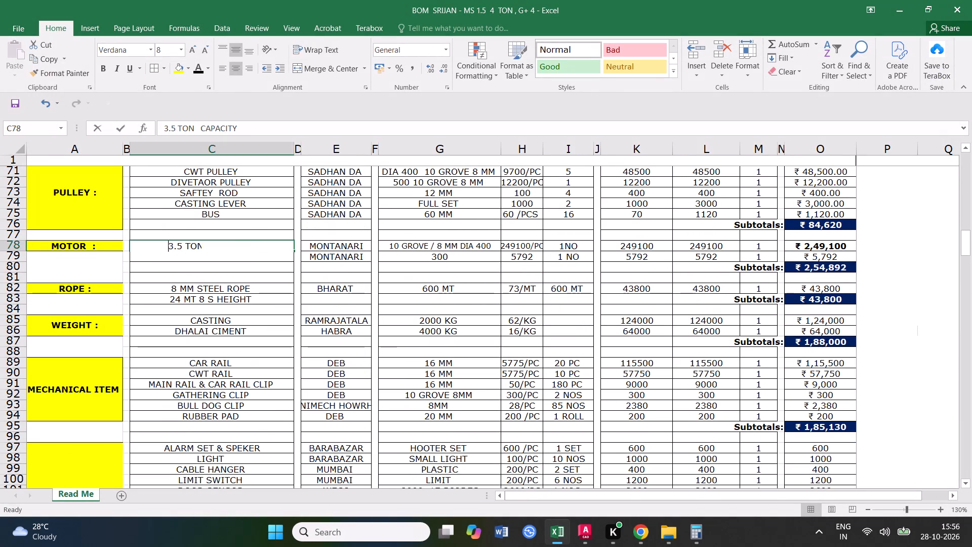
drag(182, 246, 167, 246)
key(4)
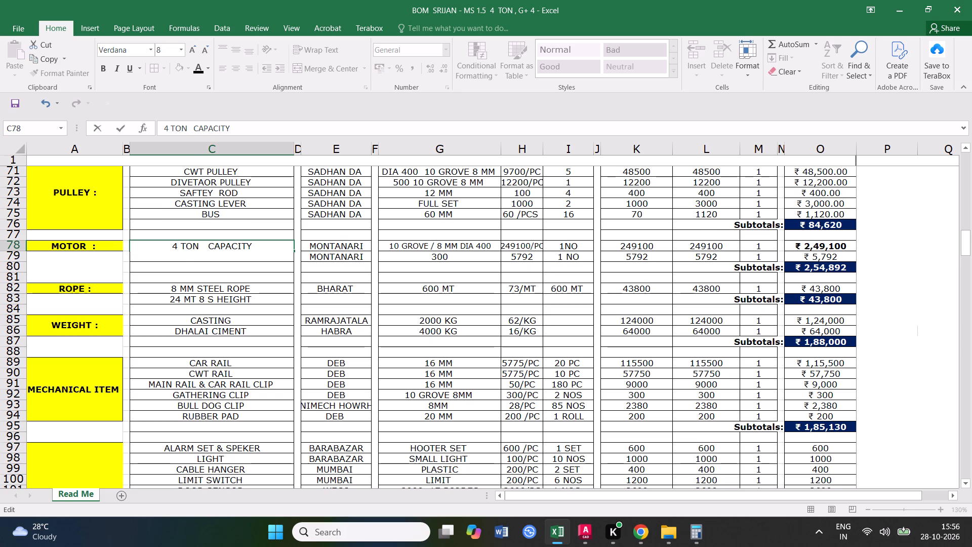
click(242, 301)
Save the workbook with the changed motor description.
click(0, 96)
click(12, 102)
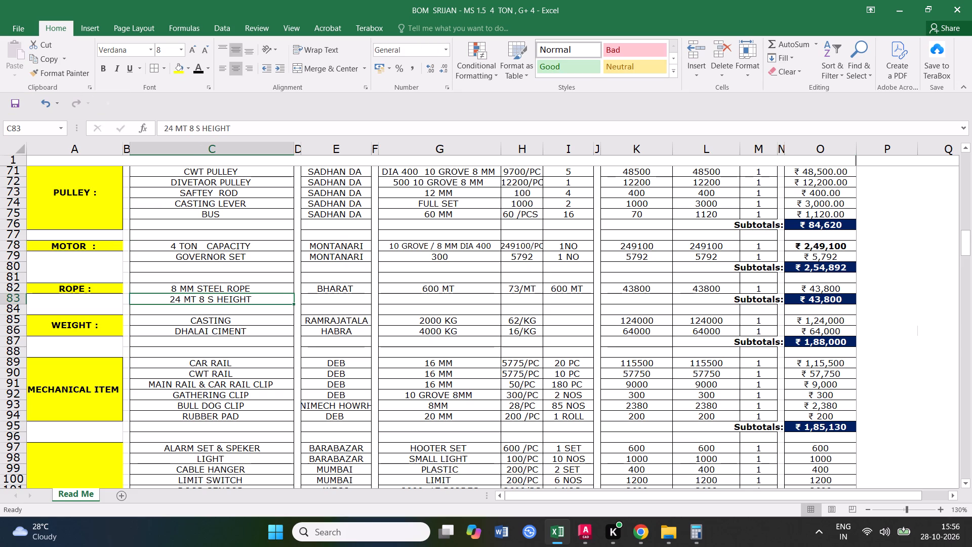
click(380, 371)
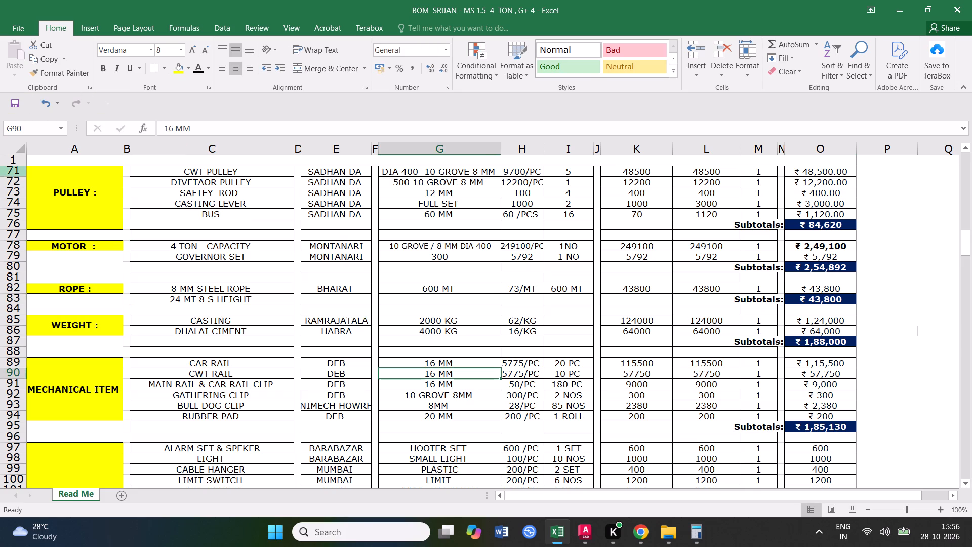
triple_click(18, 102)
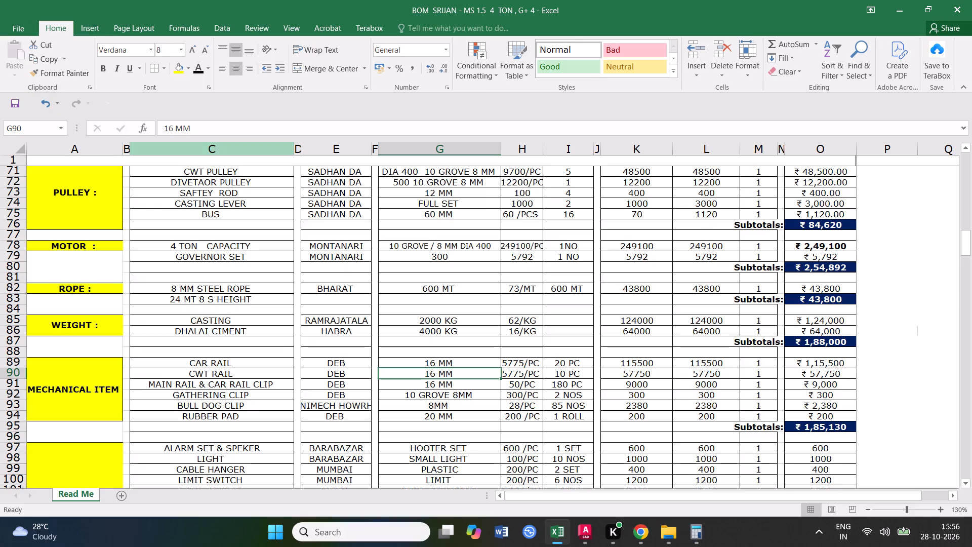
click(205, 247)
click(205, 255)
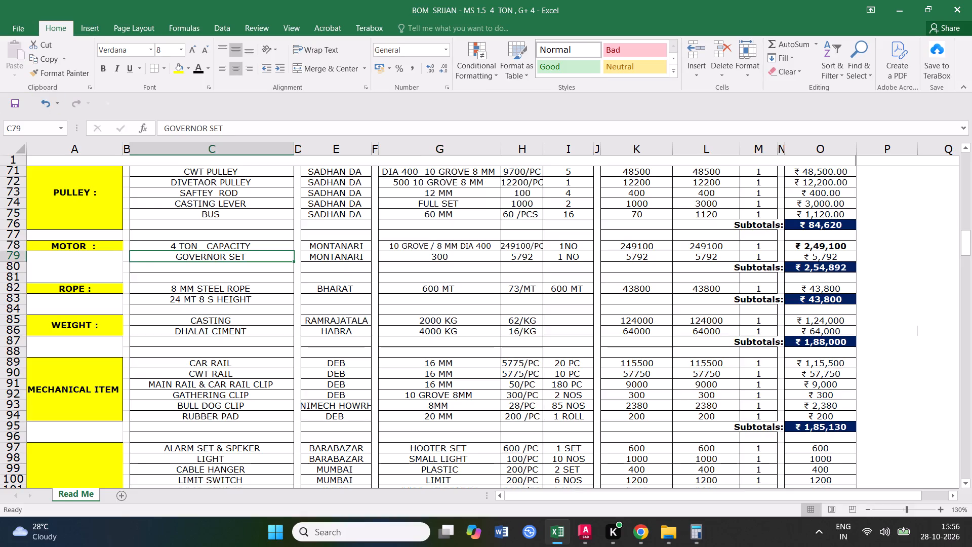
click(206, 250)
click(206, 246)
click(16, 100)
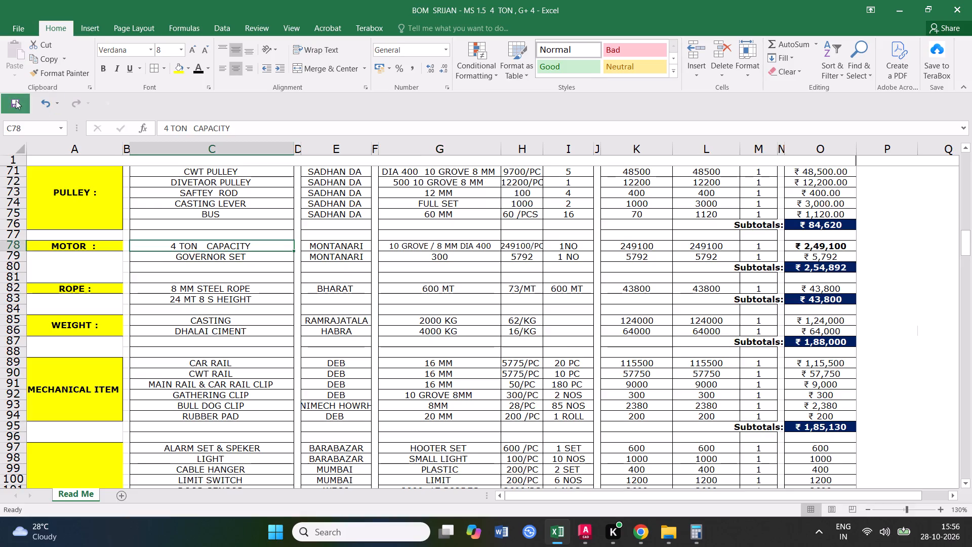
triple_click(16, 103)
Save the BOM as an Excel workbook under its existing name in the =SRIJAN ANKURHATI = folder, replacing the existing file.
click(21, 30)
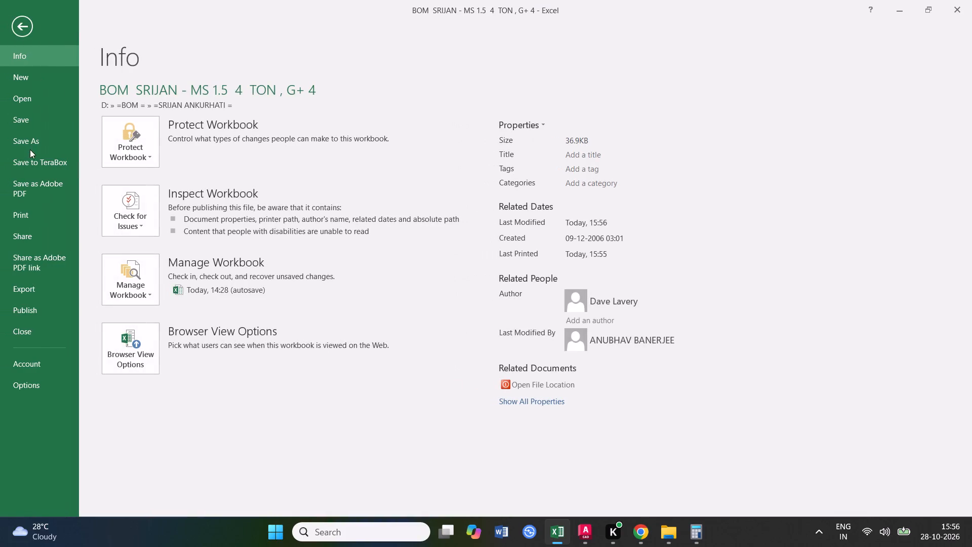
click(34, 142)
click(394, 120)
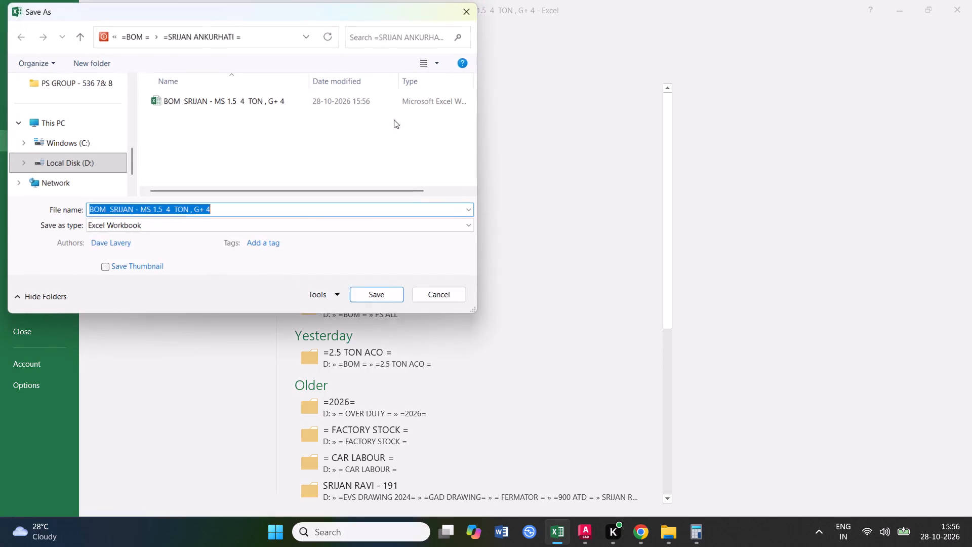
click(386, 298)
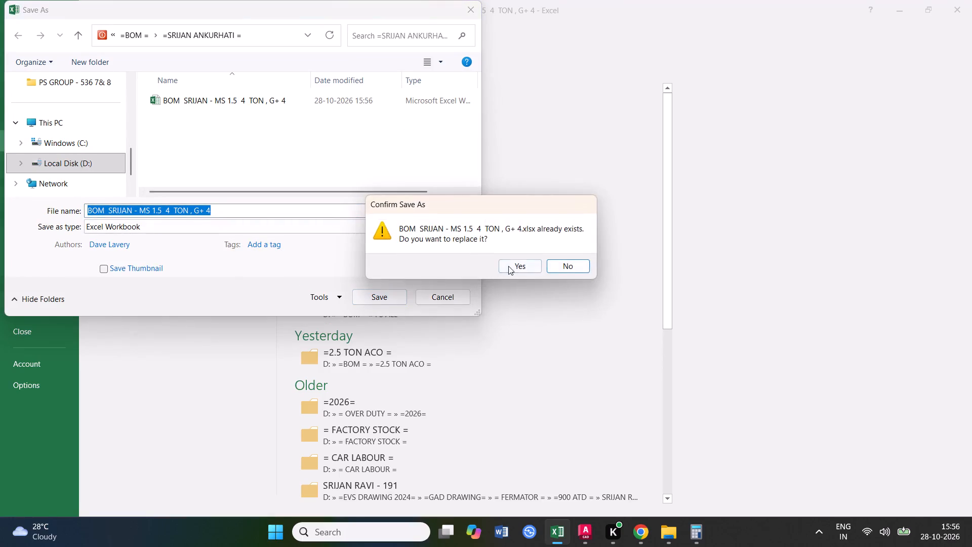
click(508, 266)
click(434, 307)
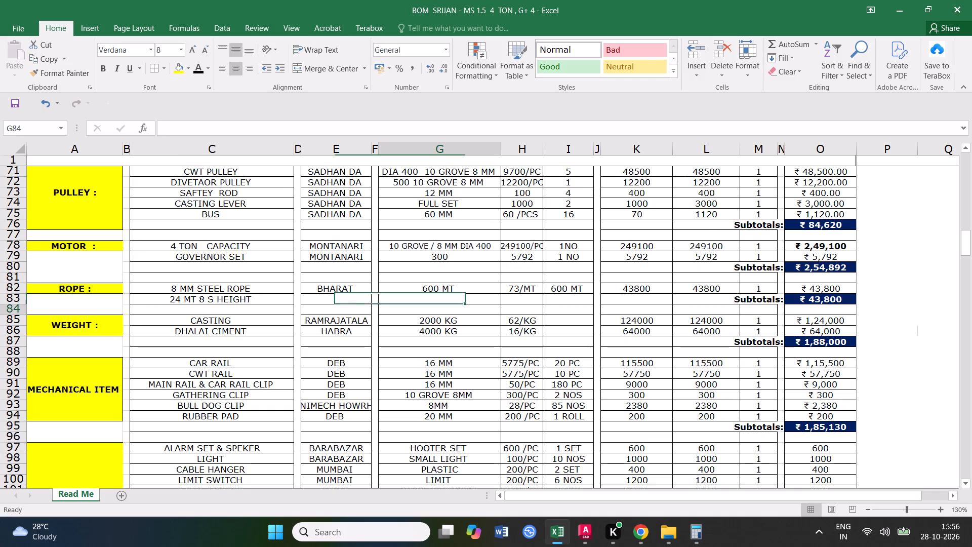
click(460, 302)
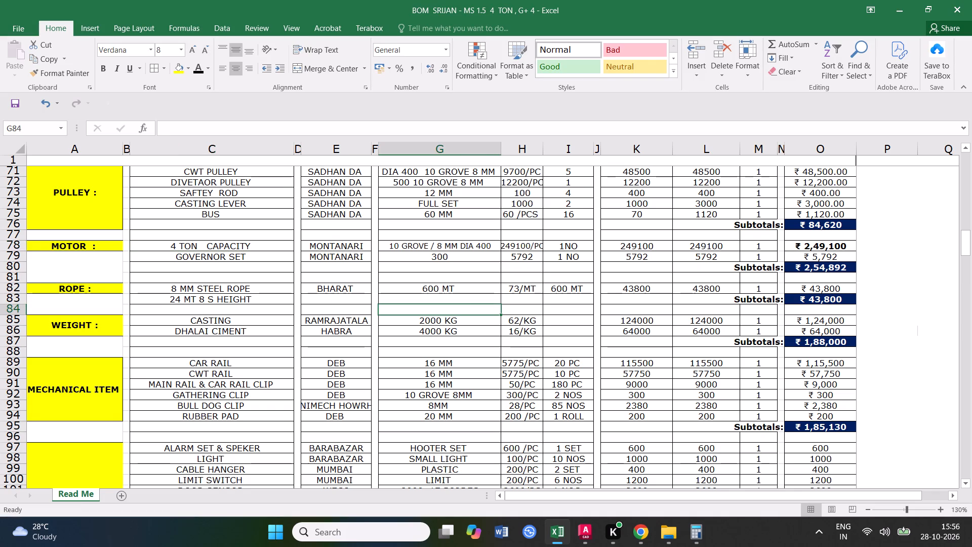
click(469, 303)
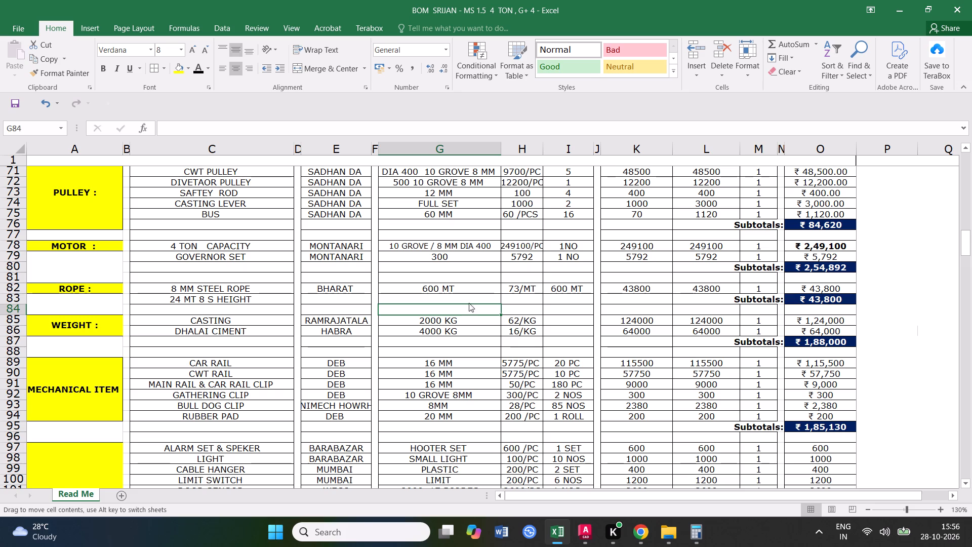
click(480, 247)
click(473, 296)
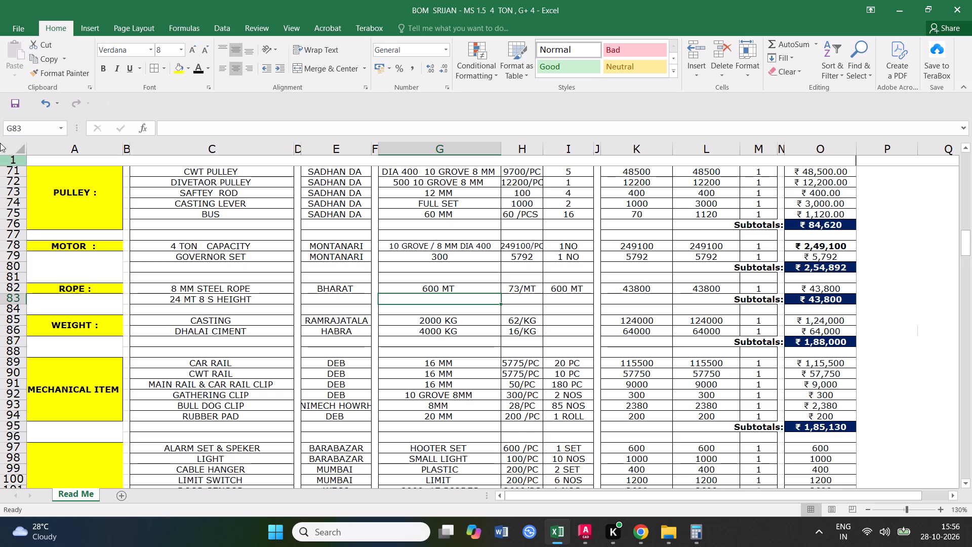
Save the workbook and export it as a PDF under the same name in the =SRIJAN ANKURHATI = folder, replacing the existing PDF.
click(8, 105)
click(385, 314)
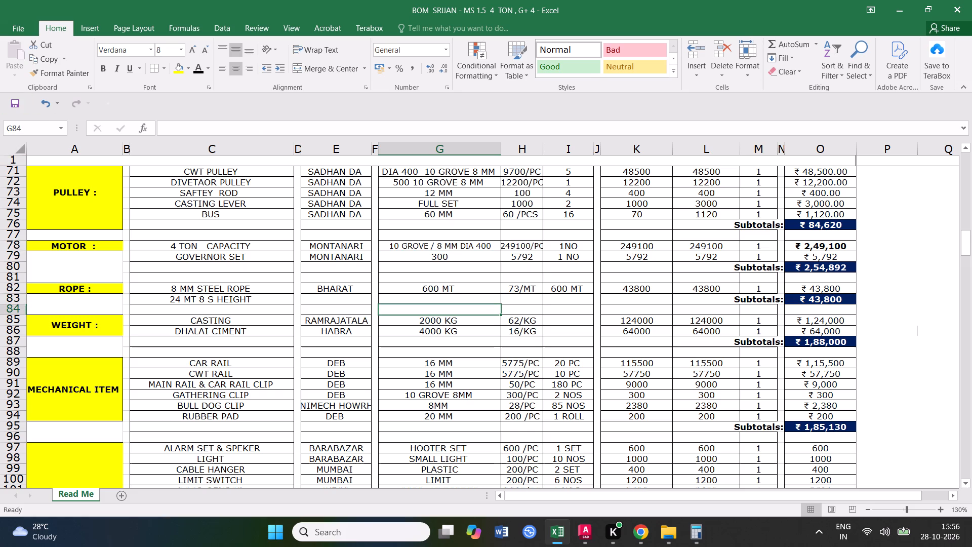
click(15, 107)
click(26, 28)
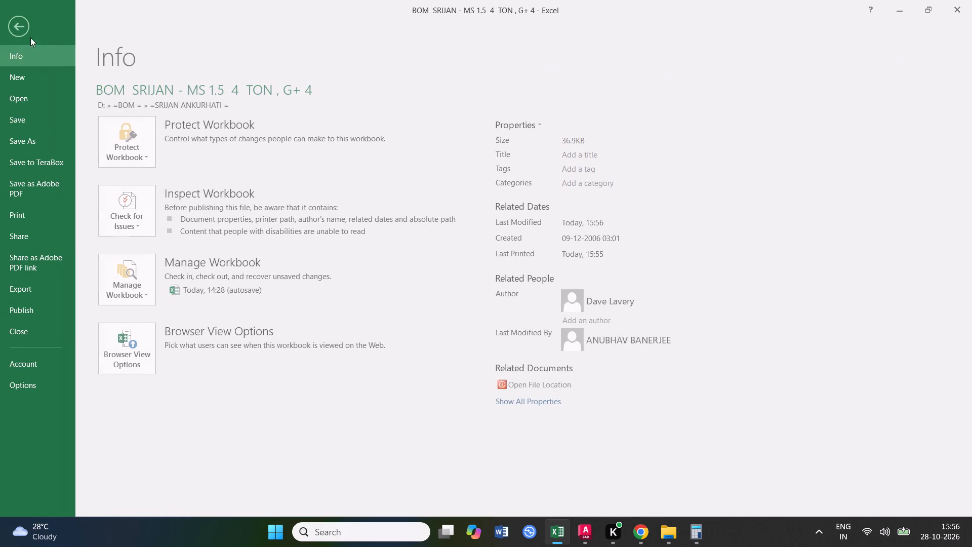
click(44, 143)
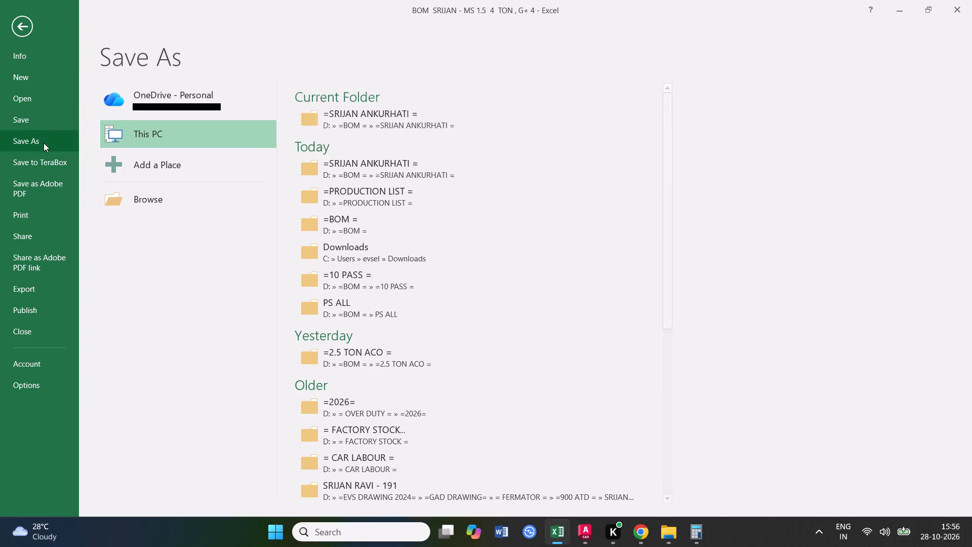
double_click(395, 119)
click(200, 224)
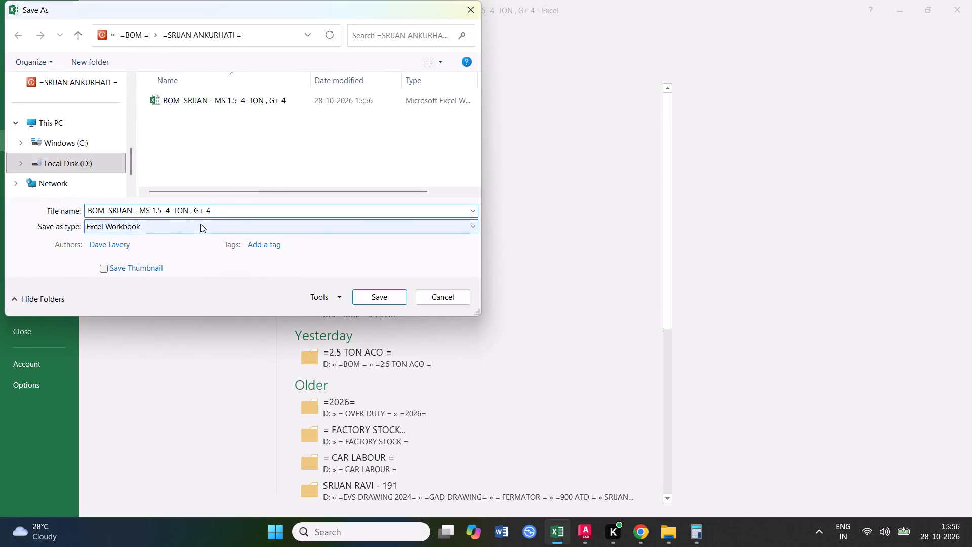
click(96, 481)
click(216, 100)
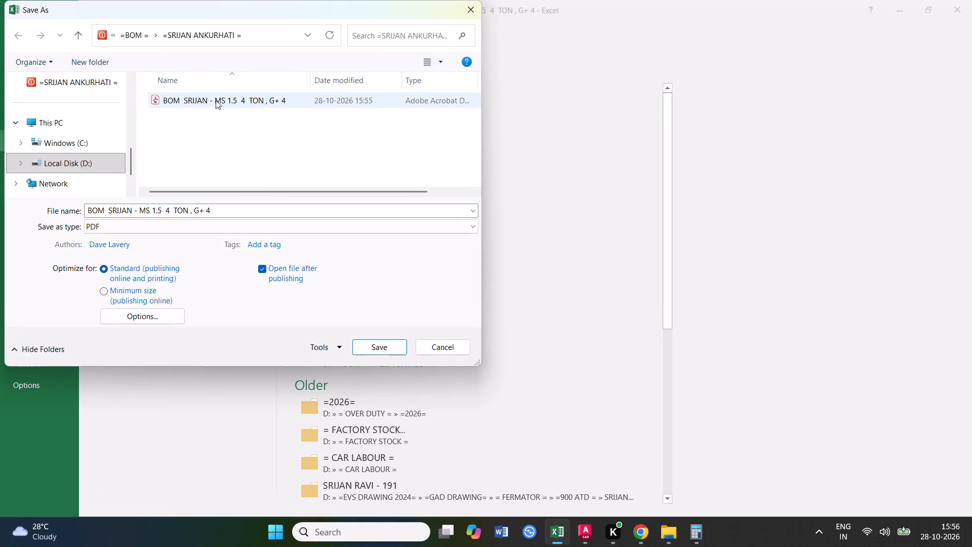
click(377, 344)
click(512, 269)
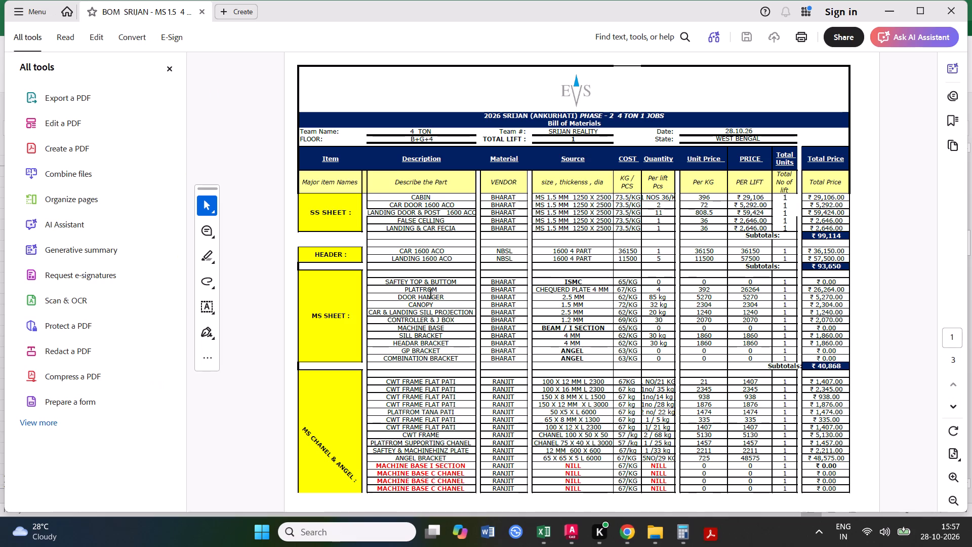
Review the re-exported BOM PDF in Acrobat from the SS Sheet section down to Powder Coating and the overall total, and close it.
scroll(435, 288, down, 3)
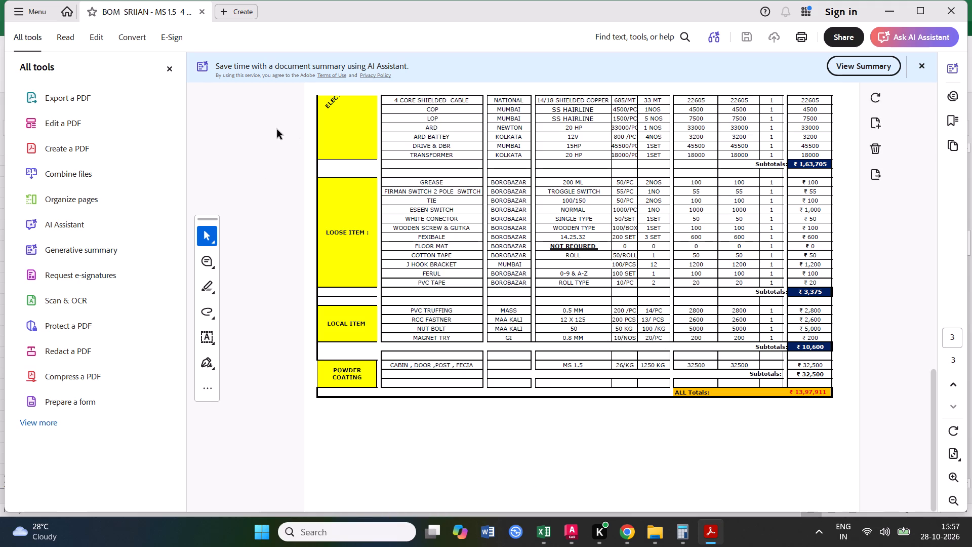
click(170, 62)
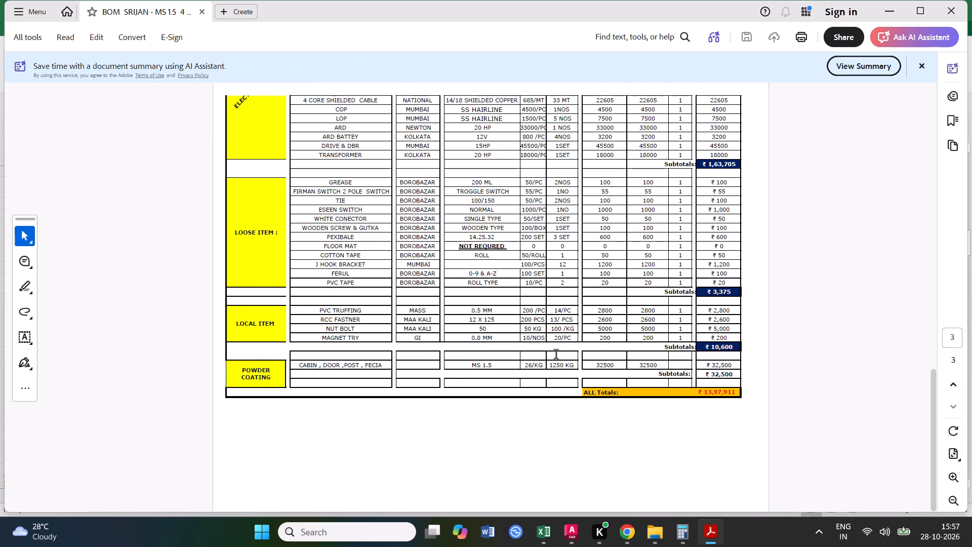
scroll(556, 355, up, 3)
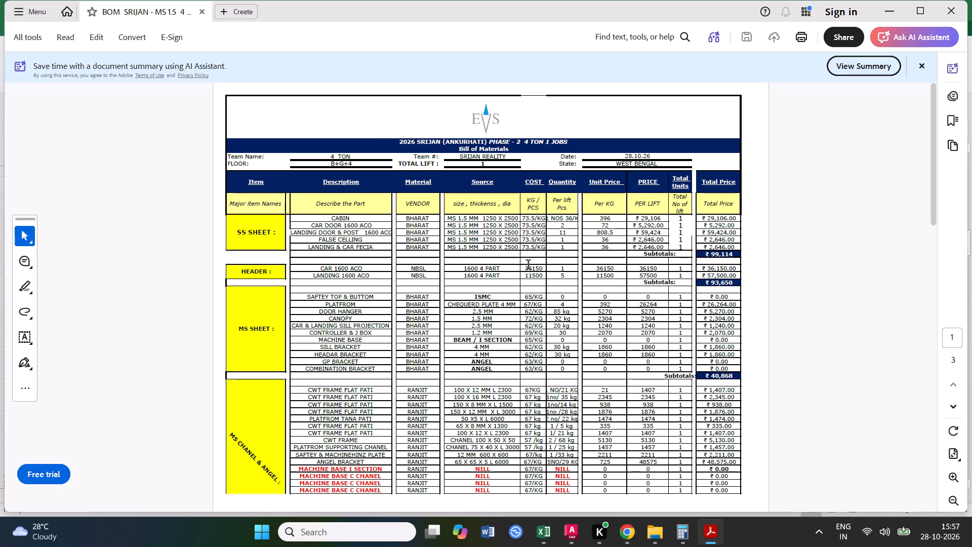
scroll(551, 264, down, 7)
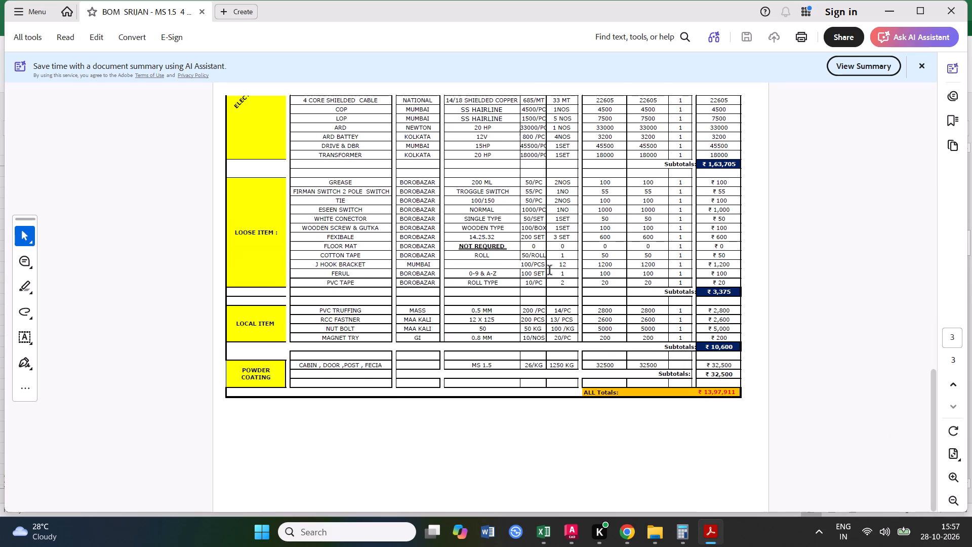
scroll(550, 271, down, 2)
scroll(520, 278, up, 5)
click(947, 12)
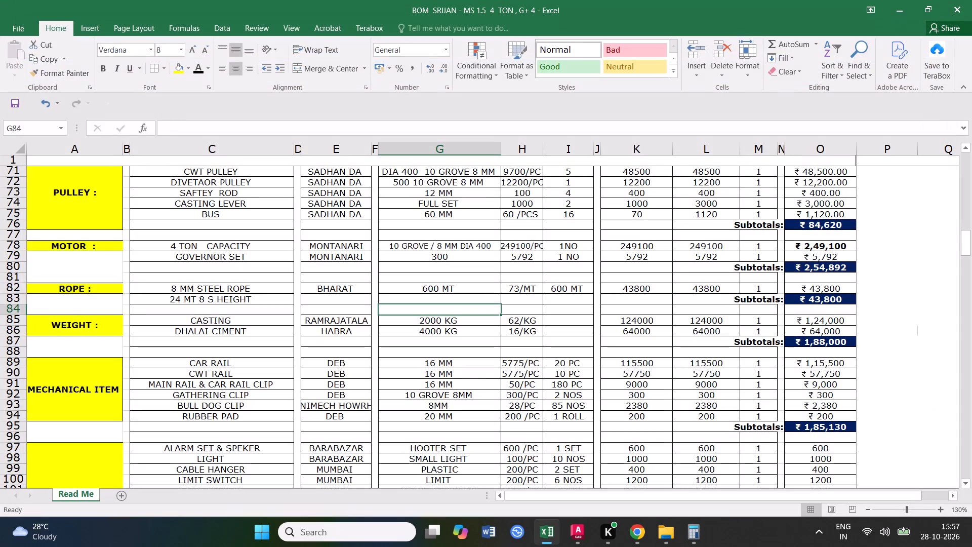
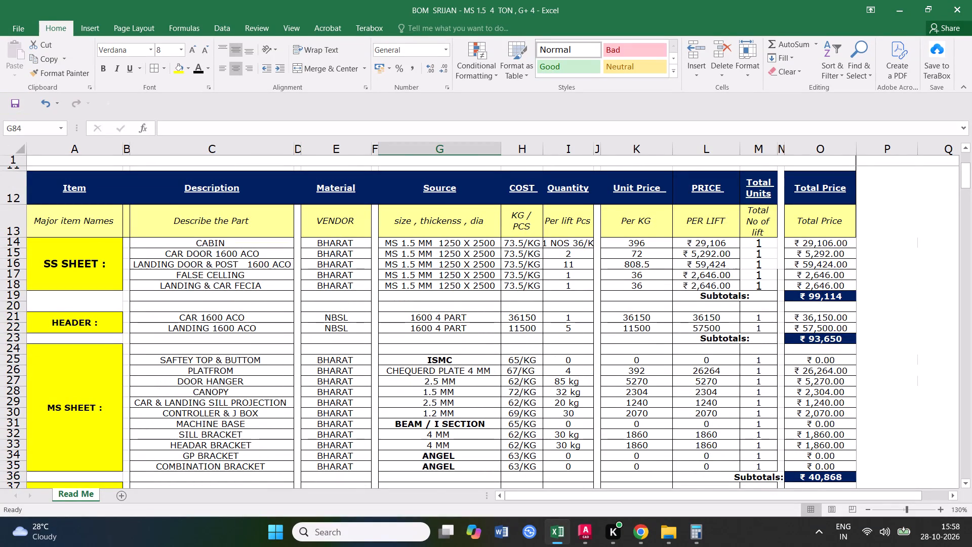
Review the bill of materials from the SS Sheet section through MS Chanel & Angel and back up to the title block.
scroll(466, 379, down, 6)
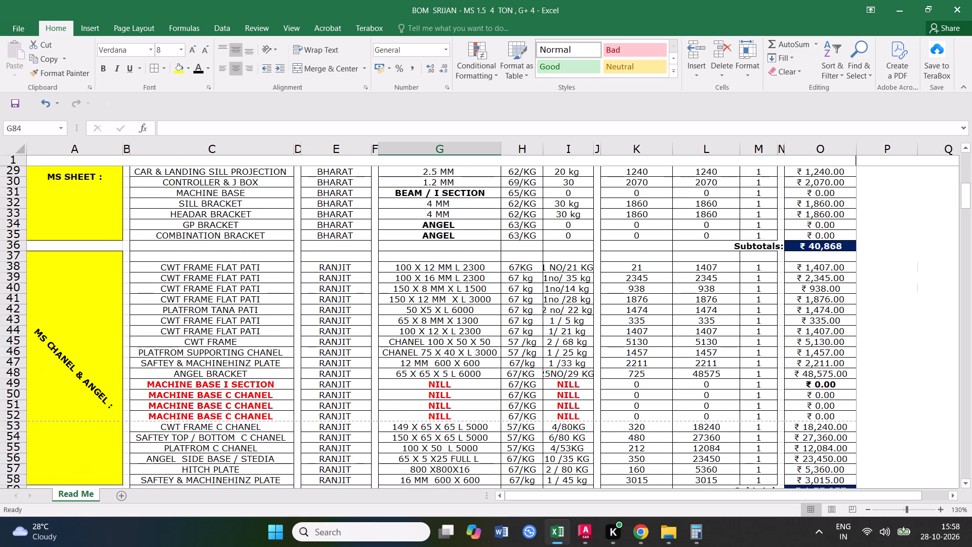
scroll(469, 386, down, 3)
scroll(469, 386, up, 4)
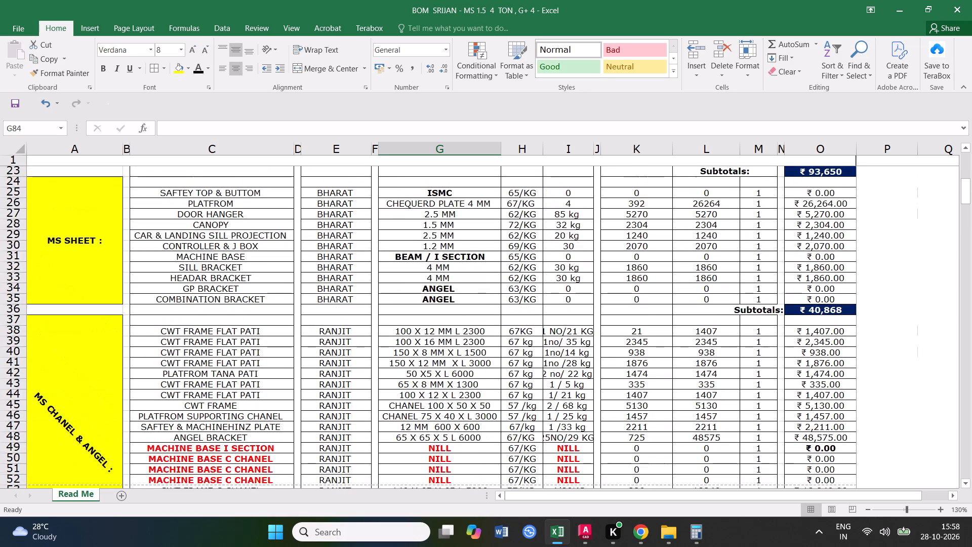
scroll(469, 386, up, 6)
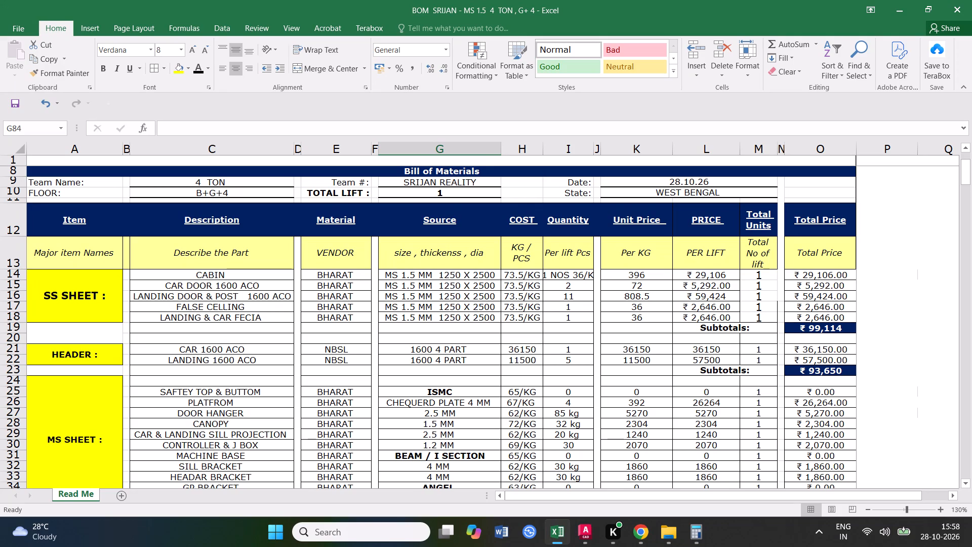
scroll(468, 363, up, 2)
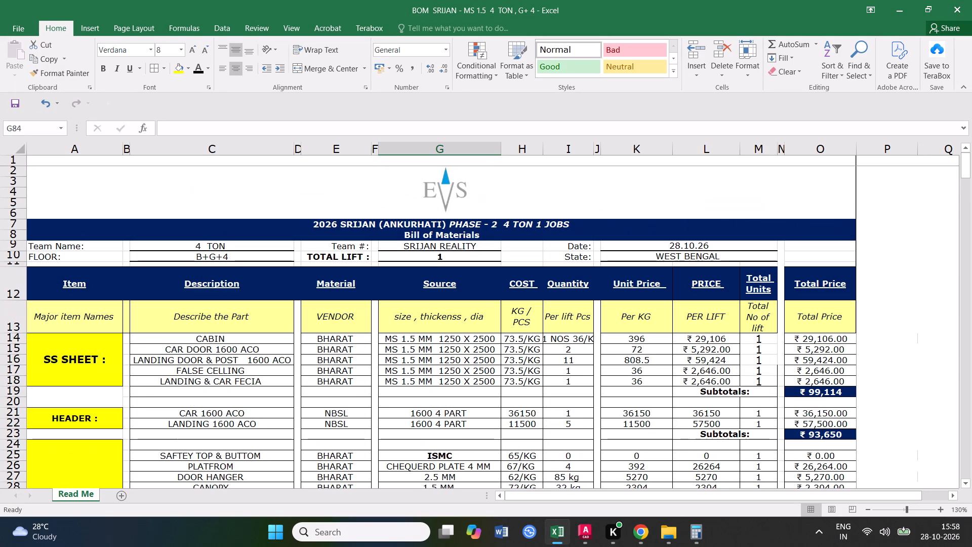
scroll(426, 351, up, 1)
scroll(420, 337, down, 1)
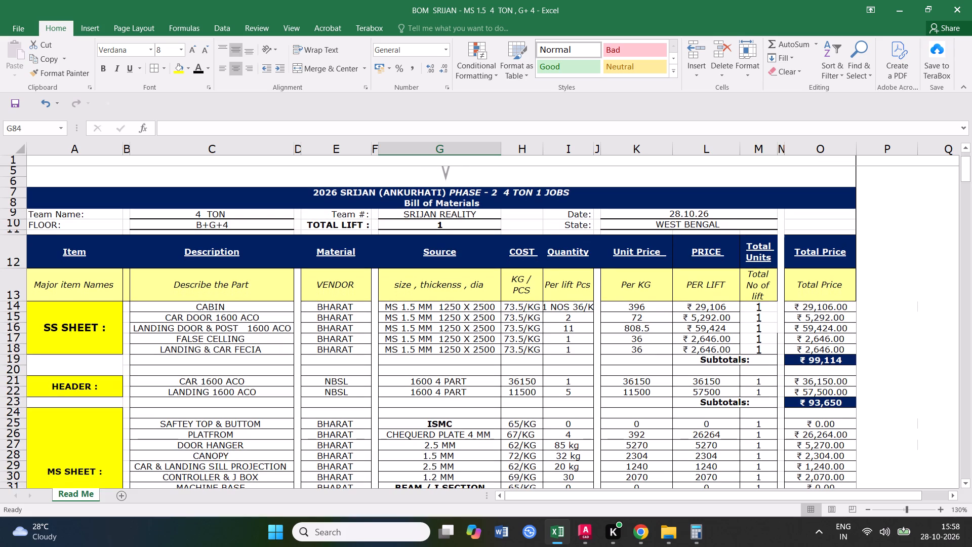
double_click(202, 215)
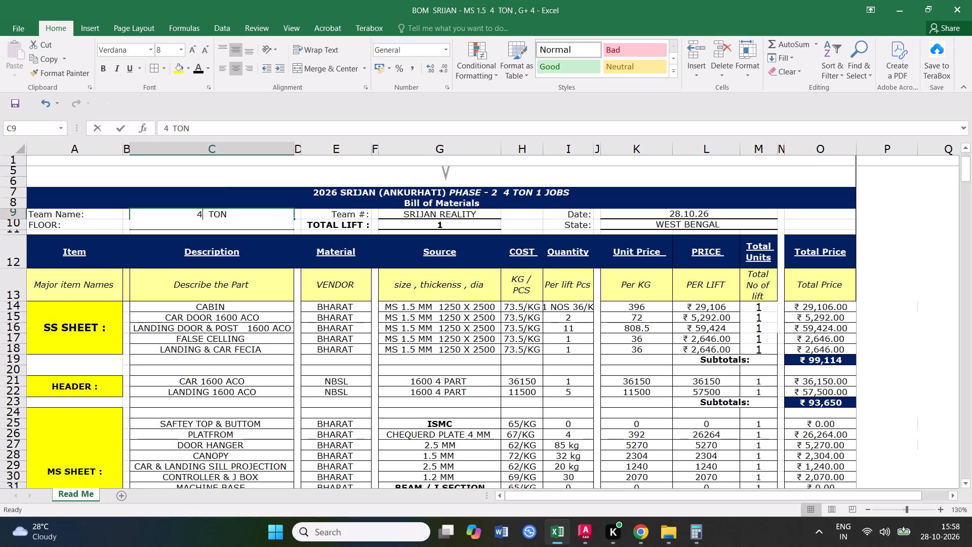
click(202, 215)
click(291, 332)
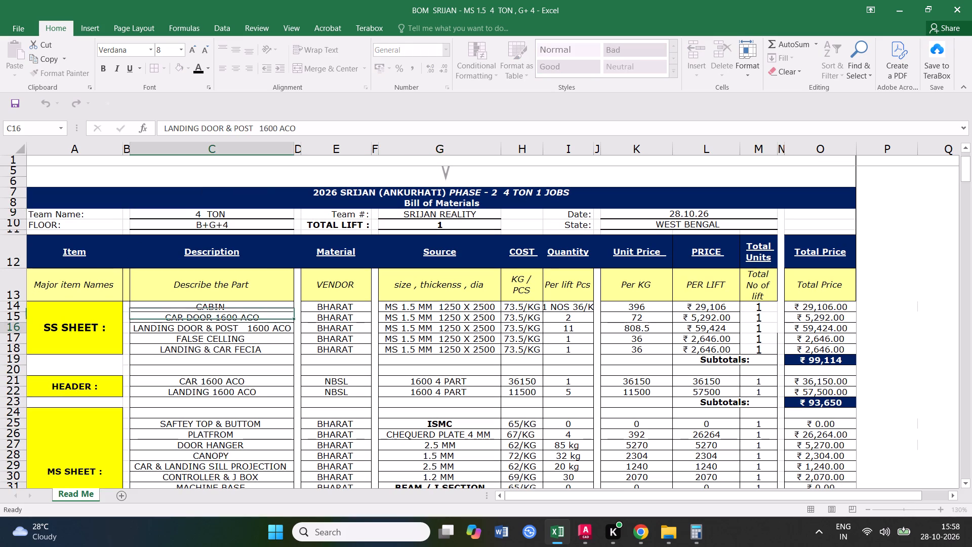
Close the SRIJAN 4 ton BOM workbook.
click(952, 6)
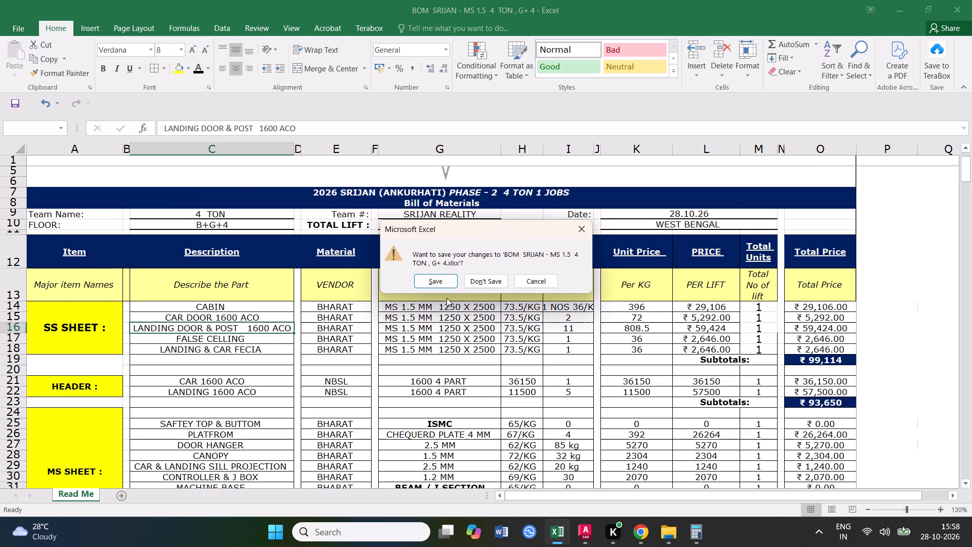
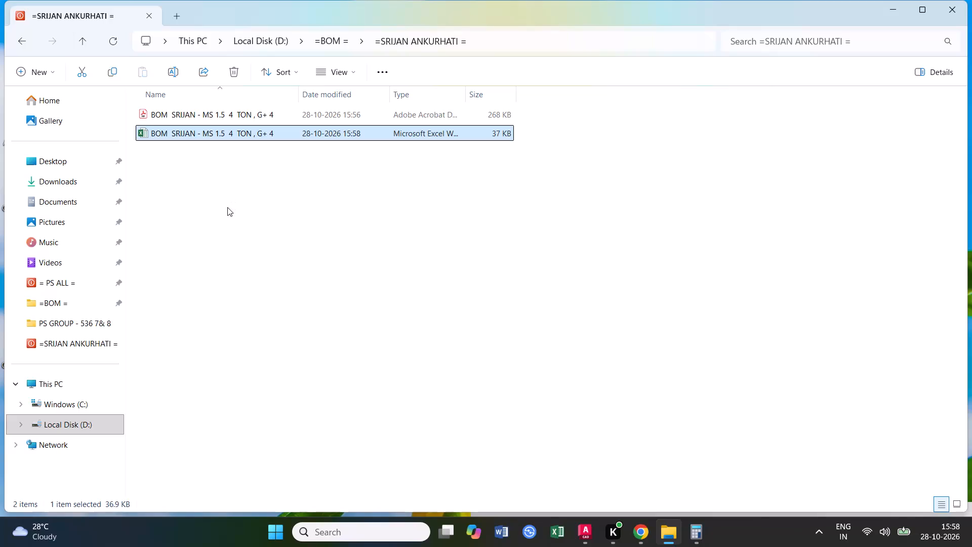
Duplicate the 4 TON BOM workbook in the same folder and rename the copy BOM SRIJAN - MS 1.5 2.5 TON , G+ 4.
key(ctrl+c)
key(ctrl+v)
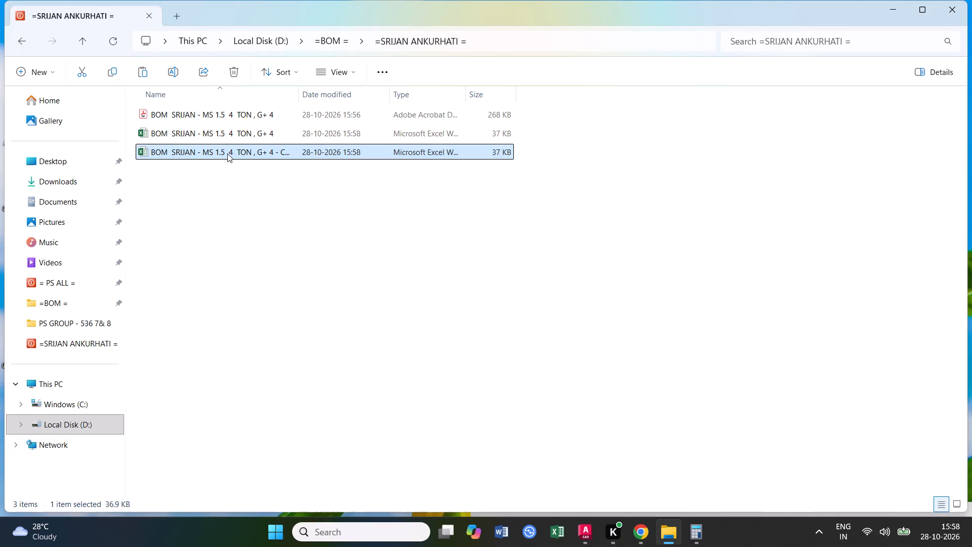
right_click(227, 152)
click(319, 129)
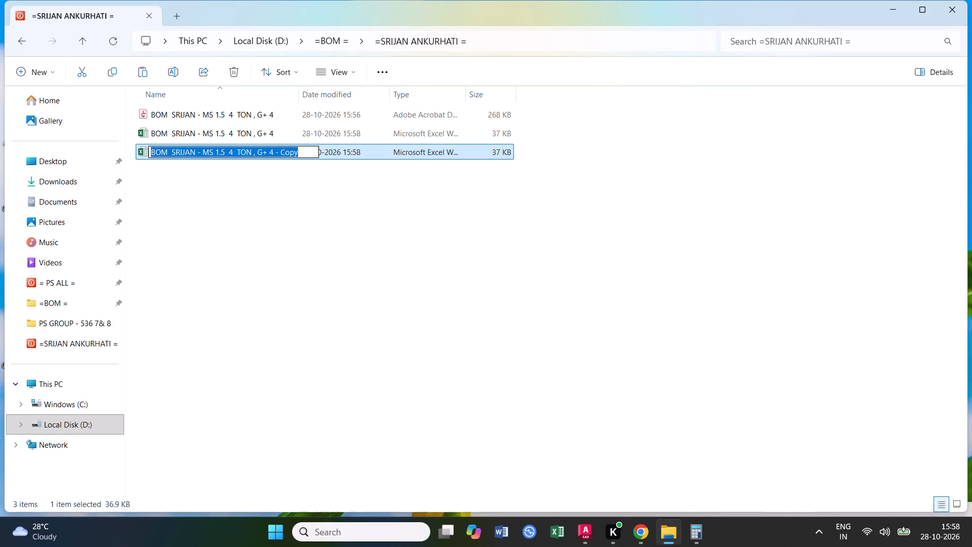
drag(233, 151, 229, 151)
text(2.5)
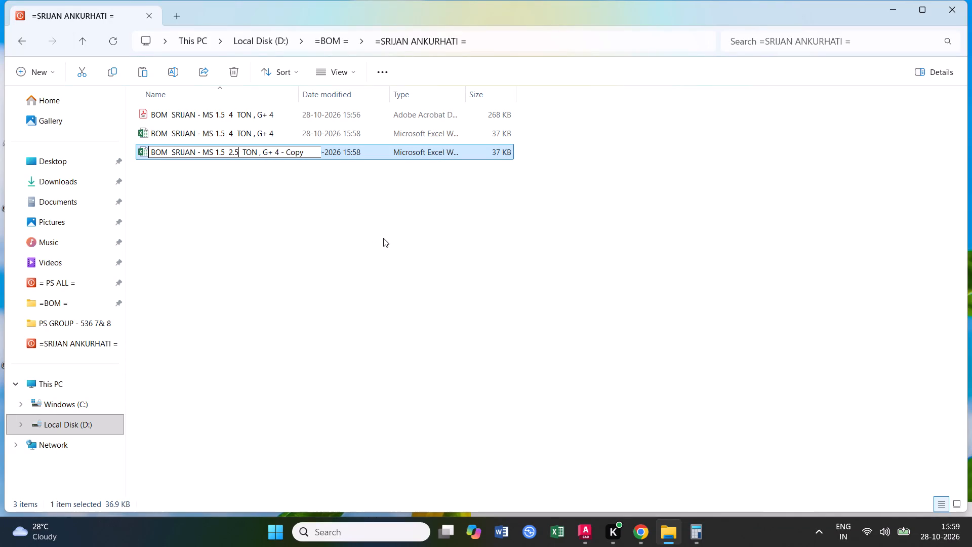
click(372, 219)
click(295, 148)
right_click(295, 148)
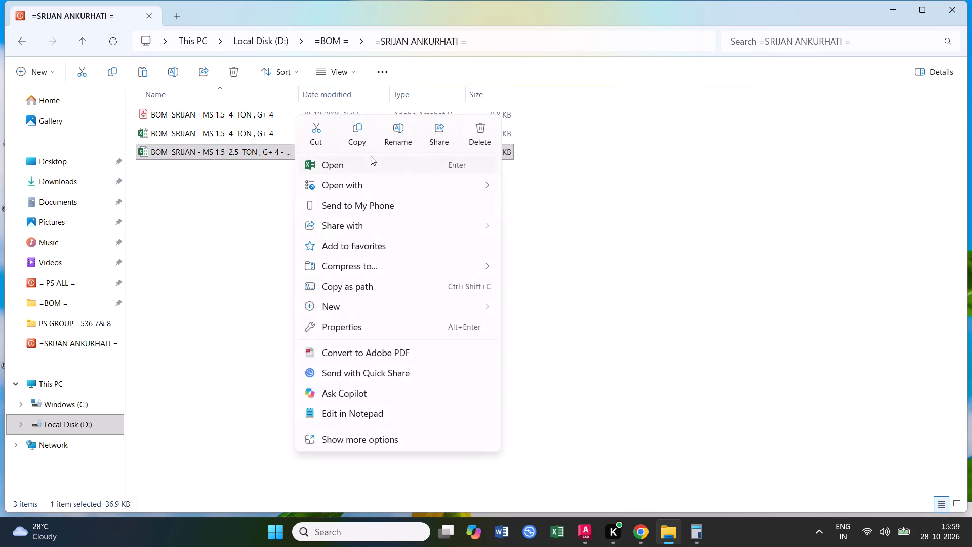
click(394, 136)
drag(306, 152, 281, 153)
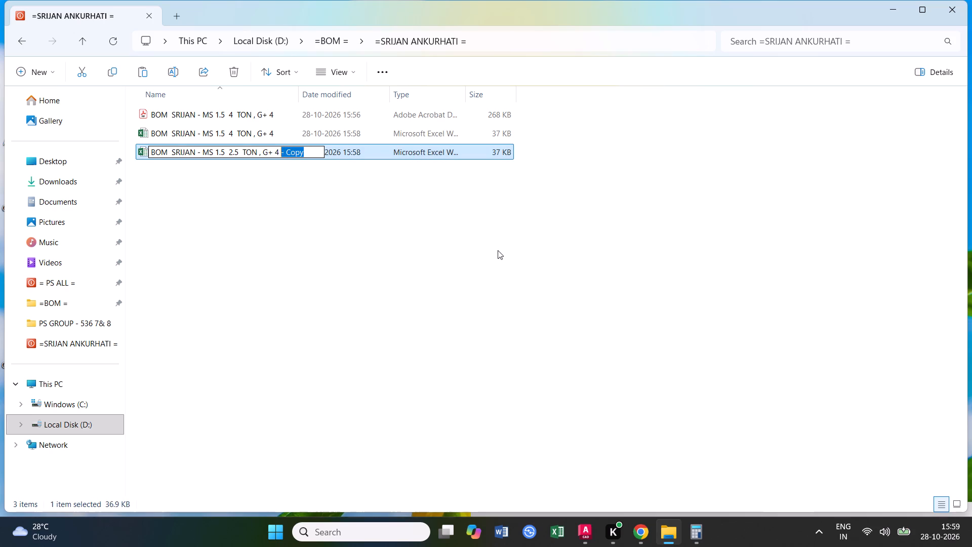
key(BackSpace)
key(Return)
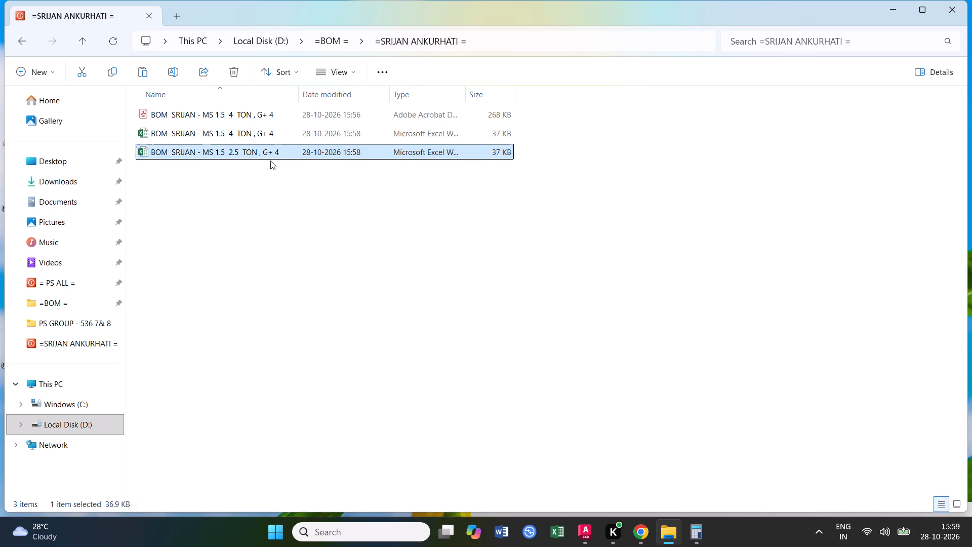
Open the BOM SRIJAN - MS 1.5 2.5 TON , G+ 4 workbook in Excel.
double_click(255, 154)
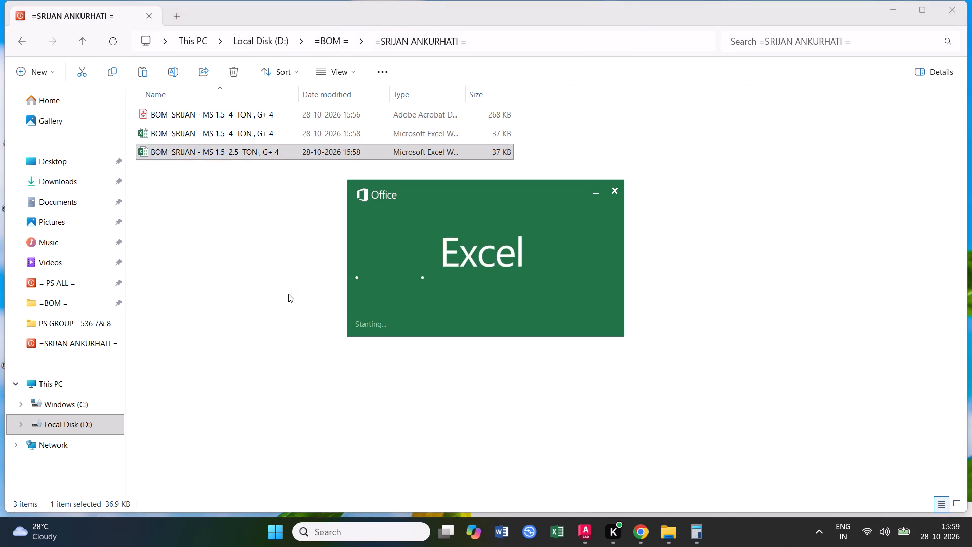
click(296, 20)
click(444, 348)
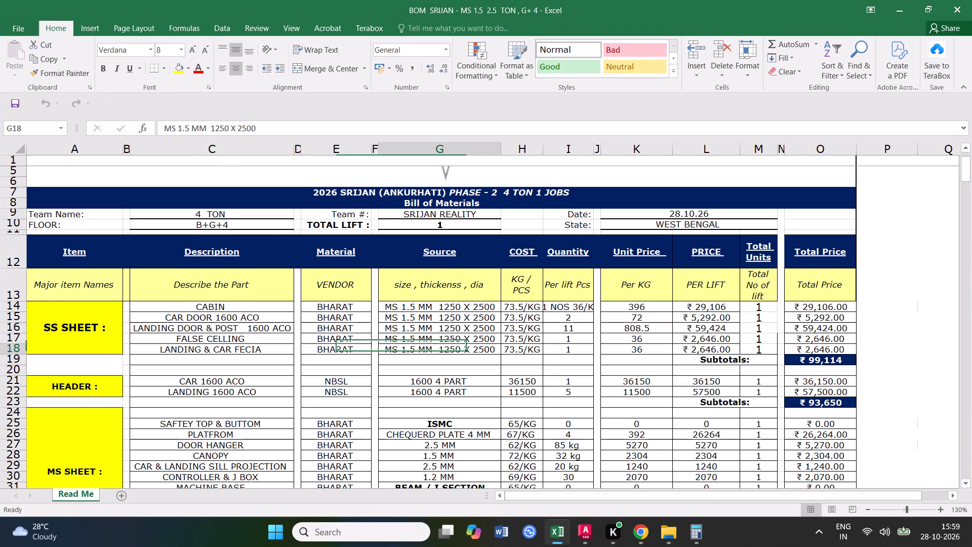
Set the Team Name value in the bill of materials header to 2.5 TON.
double_click(202, 215)
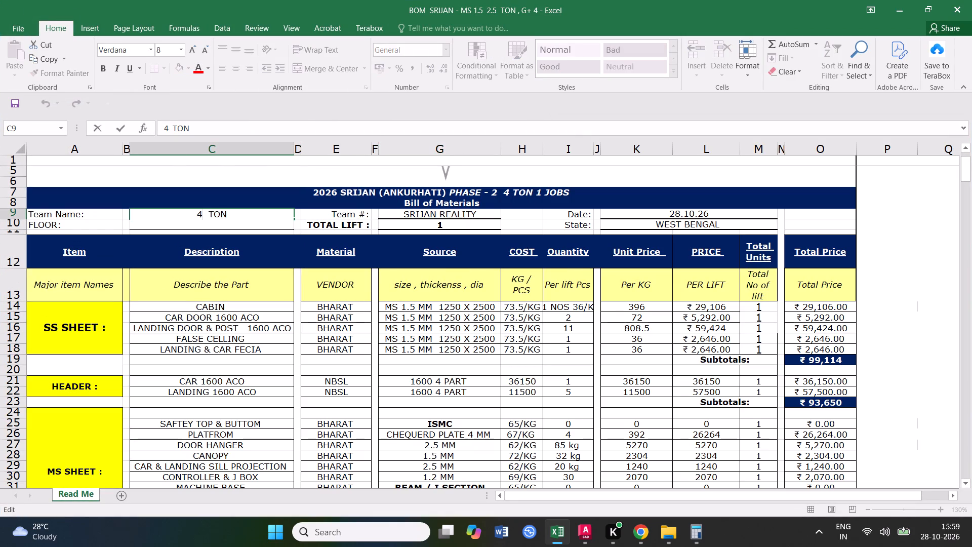
key(BackSpace)
text(2.5)
click(279, 320)
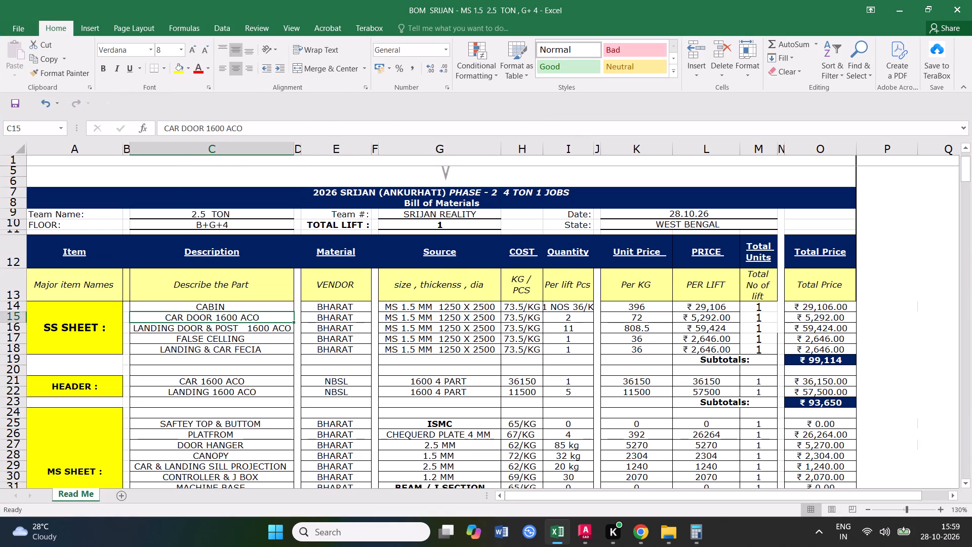
Change the FLOOR value in the bill of materials header to G+4.
double_click(233, 225)
drag(234, 225, 190, 224)
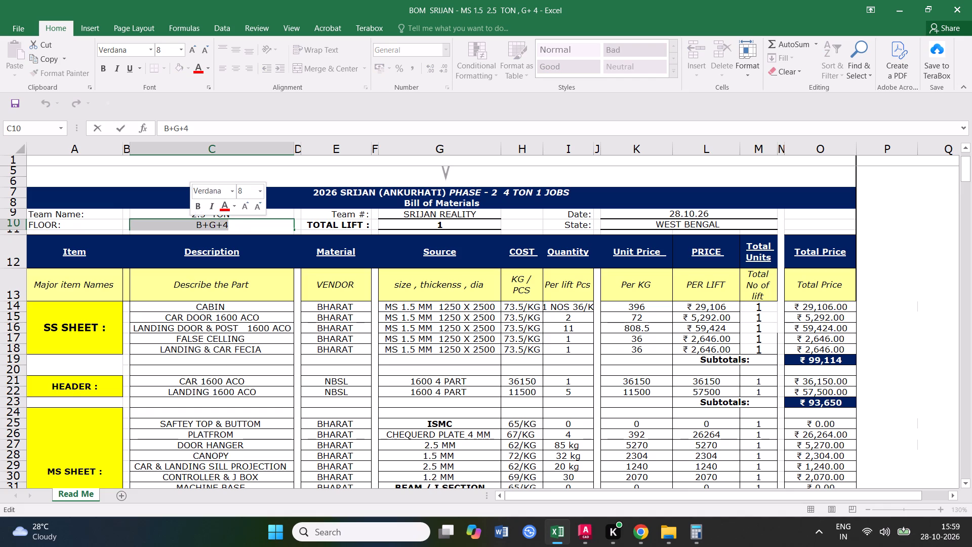
click(208, 224)
key(BackSpace)
key(BackSpace)
key(BackSpace)
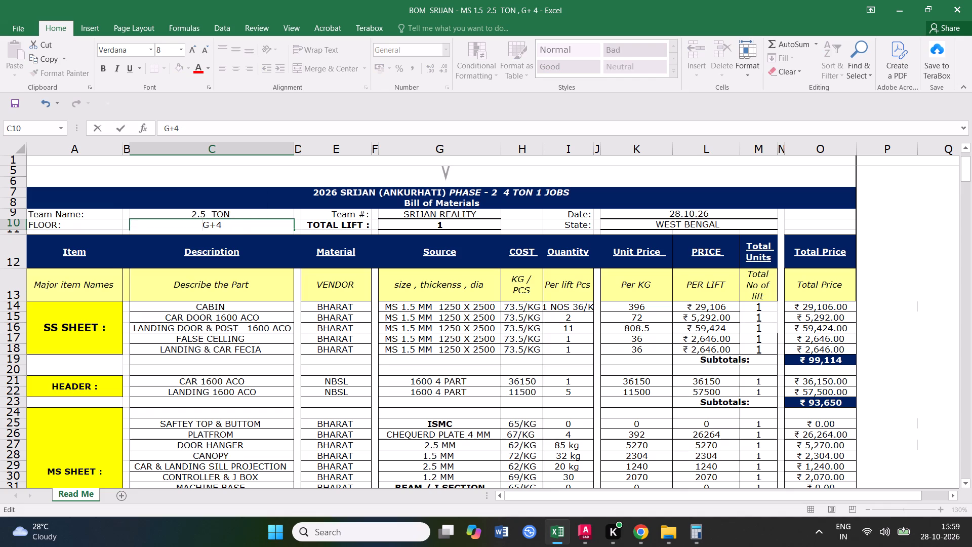
click(234, 376)
Save the 2.5 TON workbook with the updated header values.
click(8, 106)
click(351, 370)
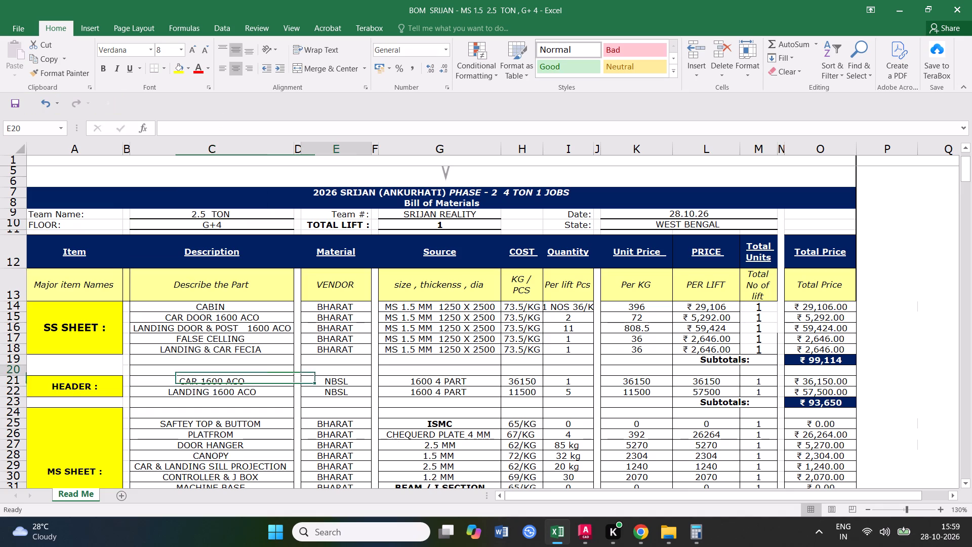
click(477, 326)
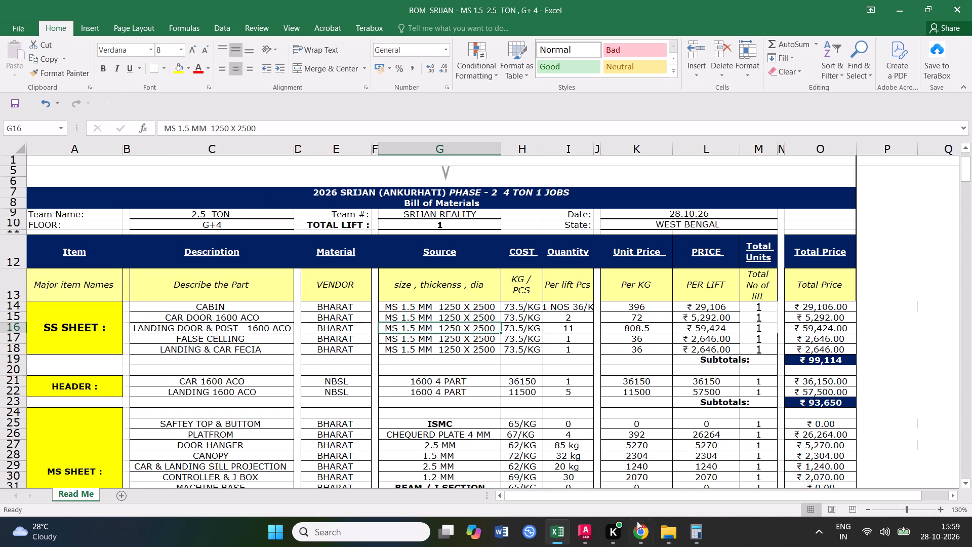
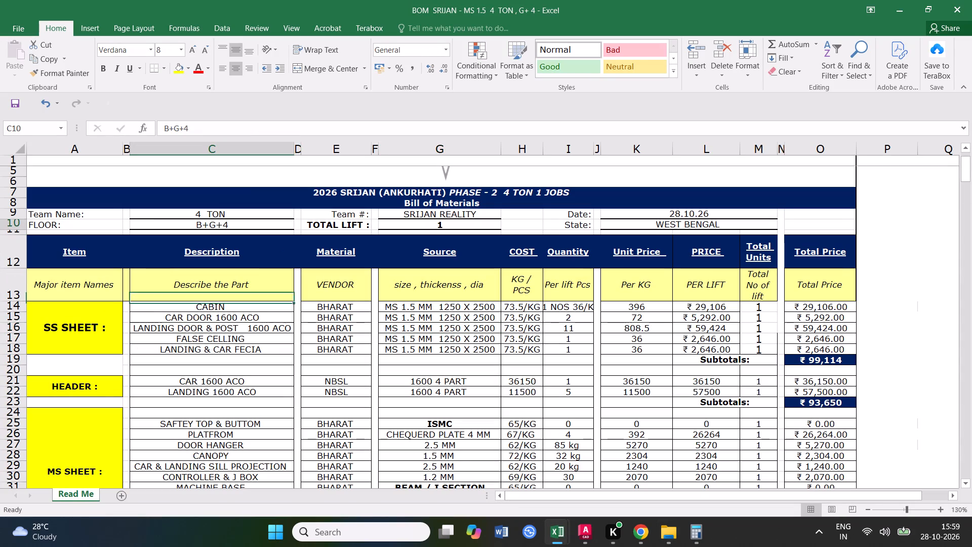
Change the FLOOR value in the 4 ton bill of materials header to G+4.
click(219, 228)
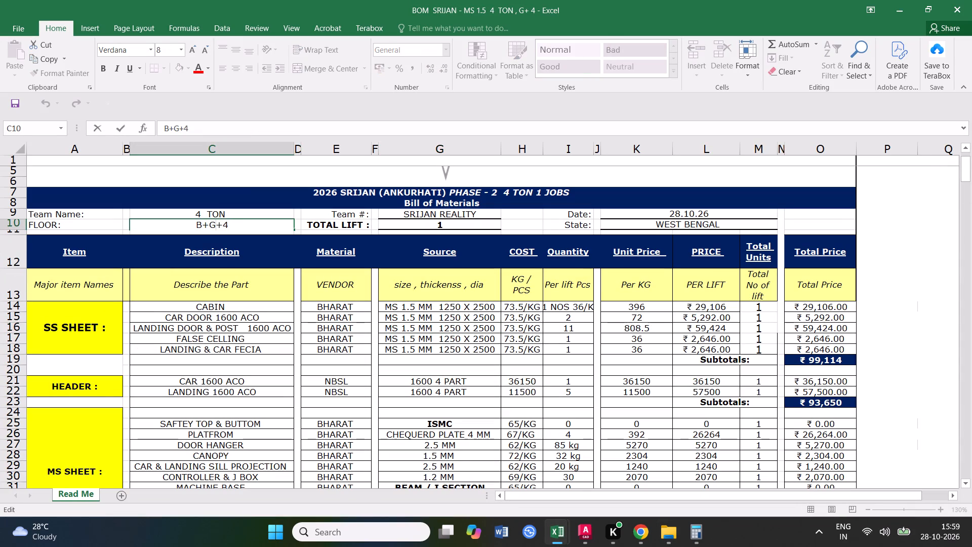
click(221, 226)
key(Left)
key(Left)
key(BackSpace)
key(BackSpace)
click(368, 302)
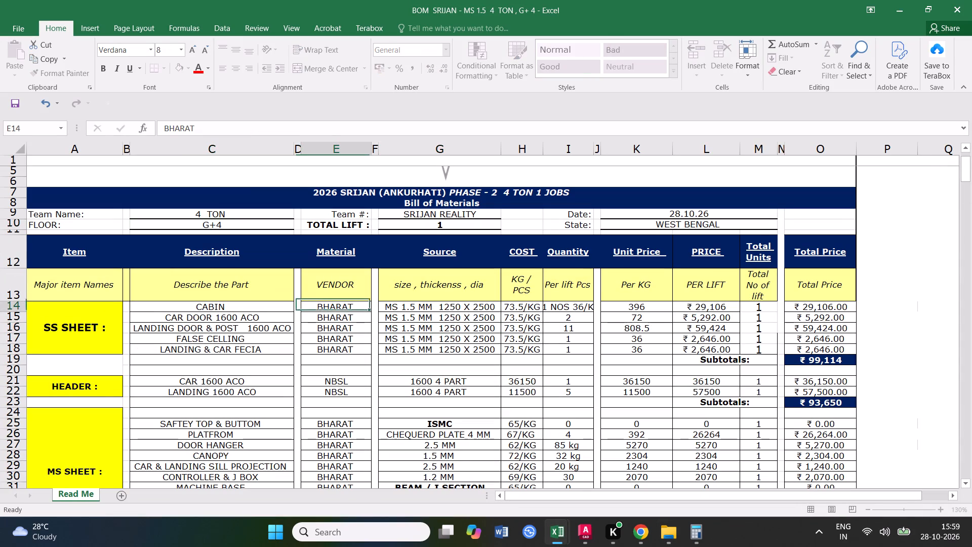
Save the 4 ton workbook in the =SRIJAN ANKURHATI = folder under its existing name, replacing the earlier file.
click(11, 103)
double_click(19, 104)
click(18, 23)
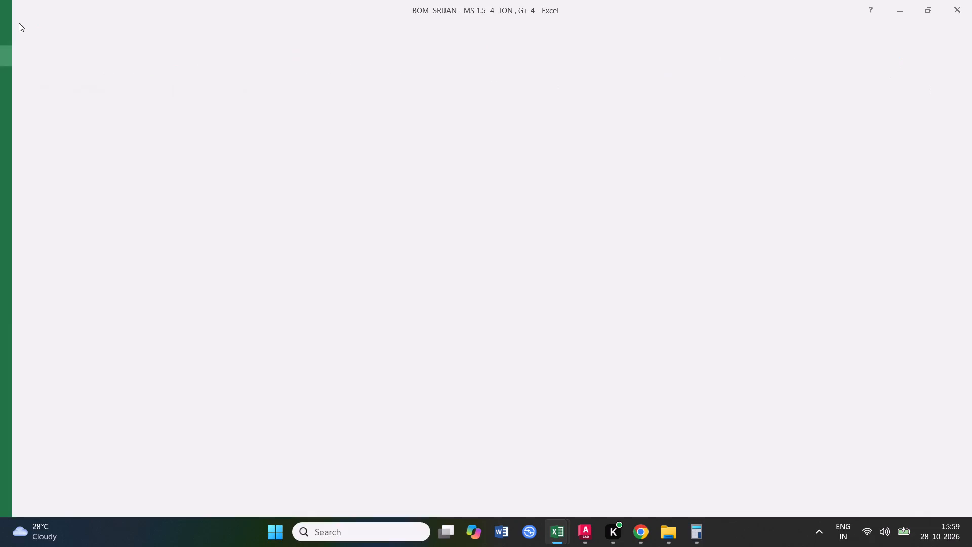
click(34, 142)
click(373, 113)
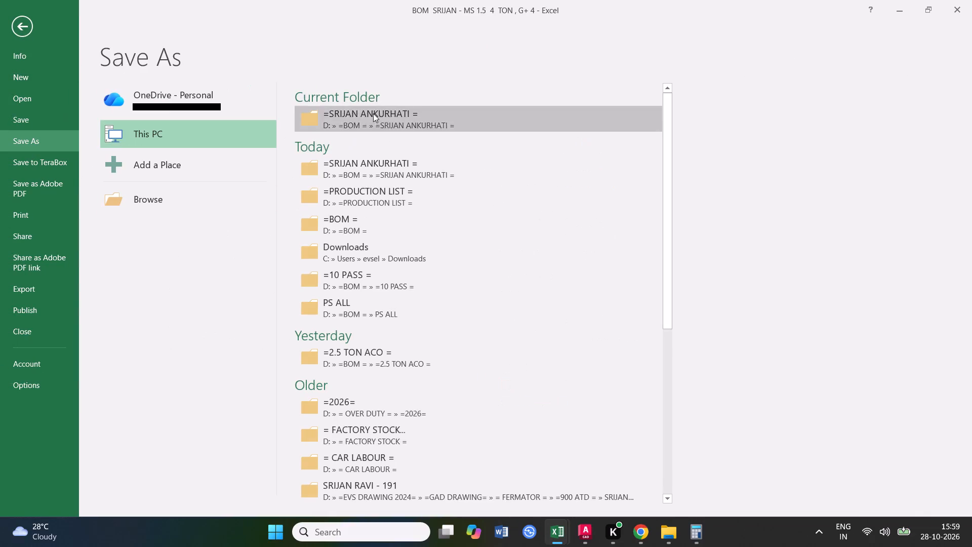
click(365, 300)
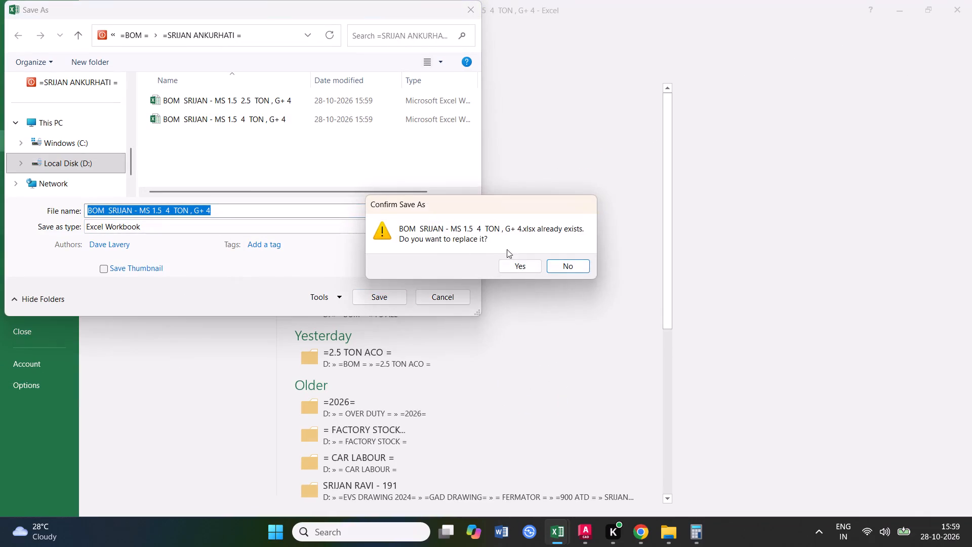
click(509, 262)
Save the 4 ton bill of materials as a PDF, replacing the existing BOM SRIJAN - MS 1.5 4 TON , G+ 4 PDF.
click(18, 26)
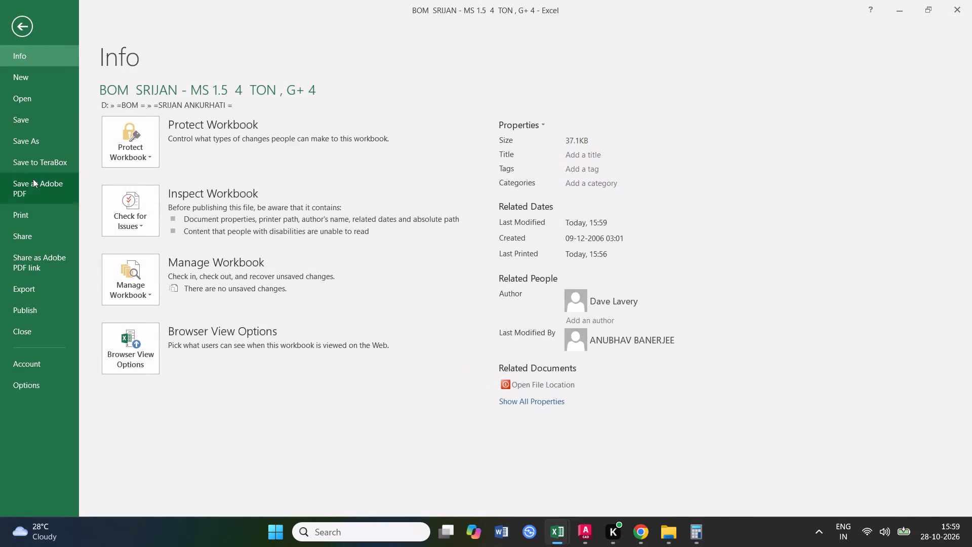
click(38, 143)
click(353, 120)
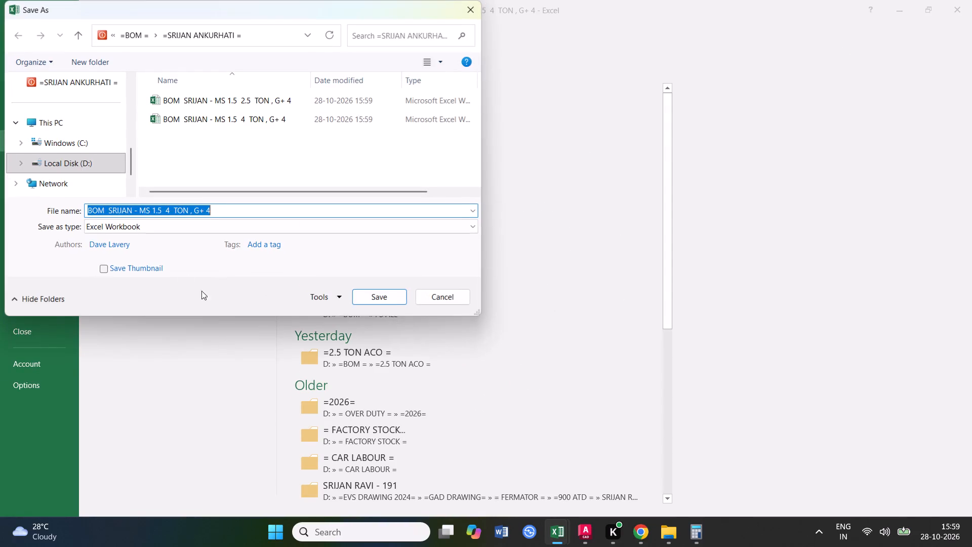
click(176, 229)
click(110, 480)
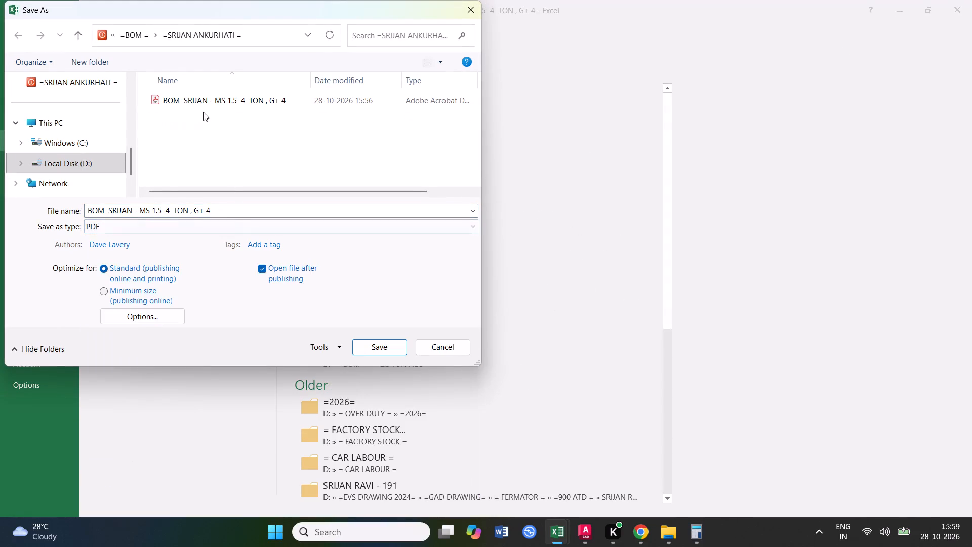
click(208, 97)
click(372, 346)
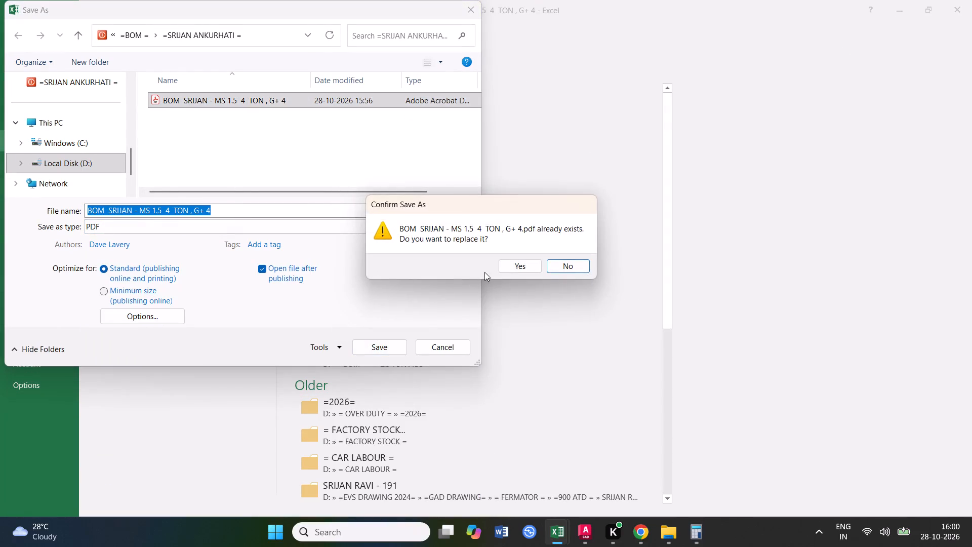
click(516, 270)
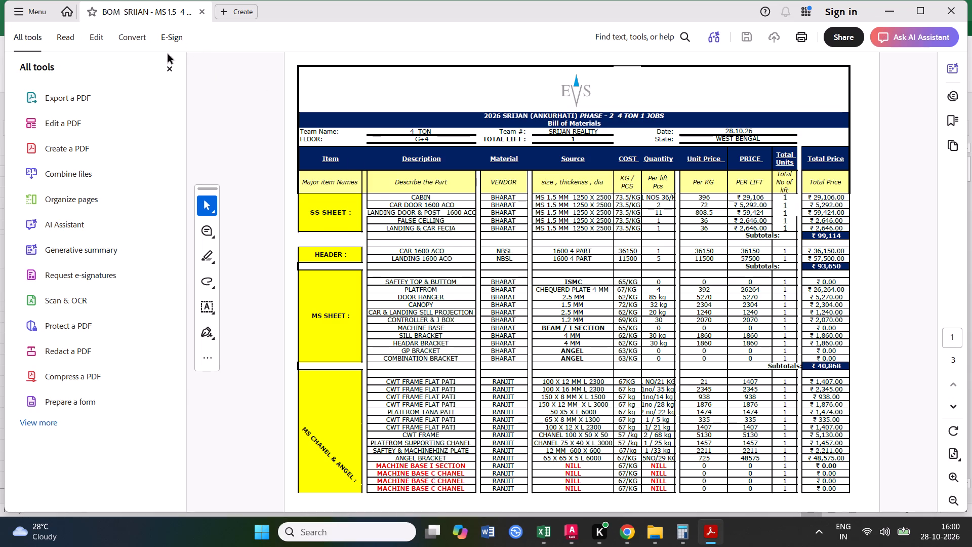
Review the exported 4 ton bill of materials PDF through to its last page.
click(171, 70)
scroll(542, 235, down, 2)
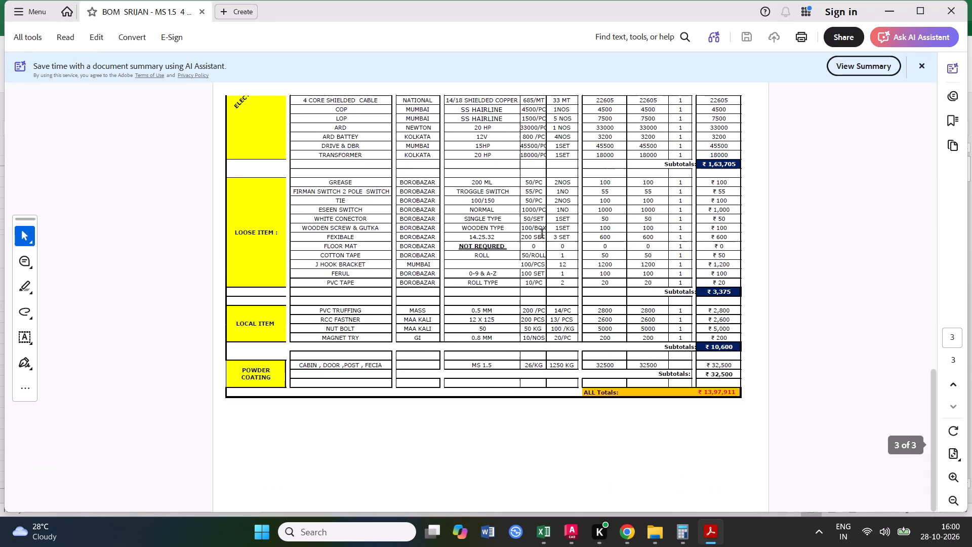
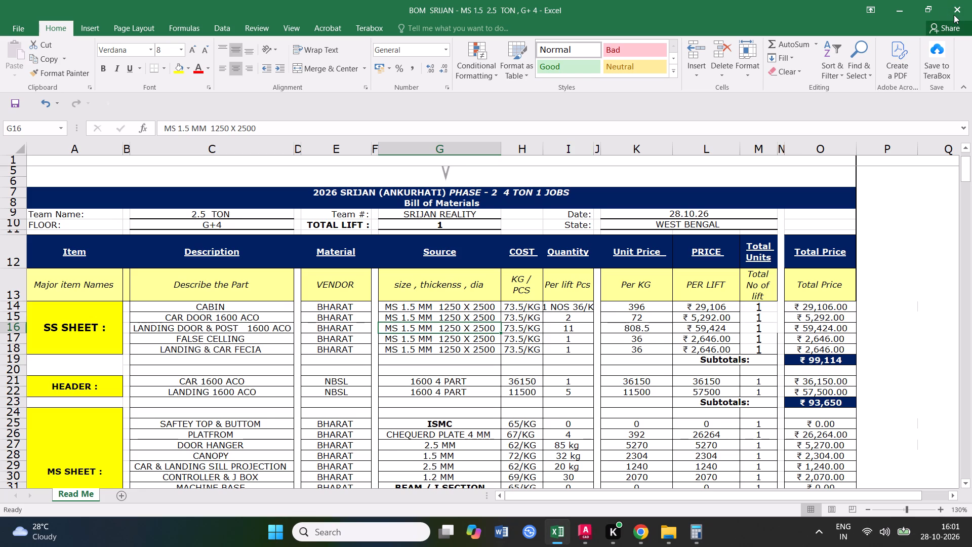
Close the 2.5 ton workbook and reopen BOM SRIJAN - MS 1.5 2.5 TON , G+ 4 from its folder.
click(956, 14)
double_click(218, 118)
Check the 2.5 ton bill of materials header values for floor, team, total lift and state.
click(238, 226)
click(465, 212)
click(465, 222)
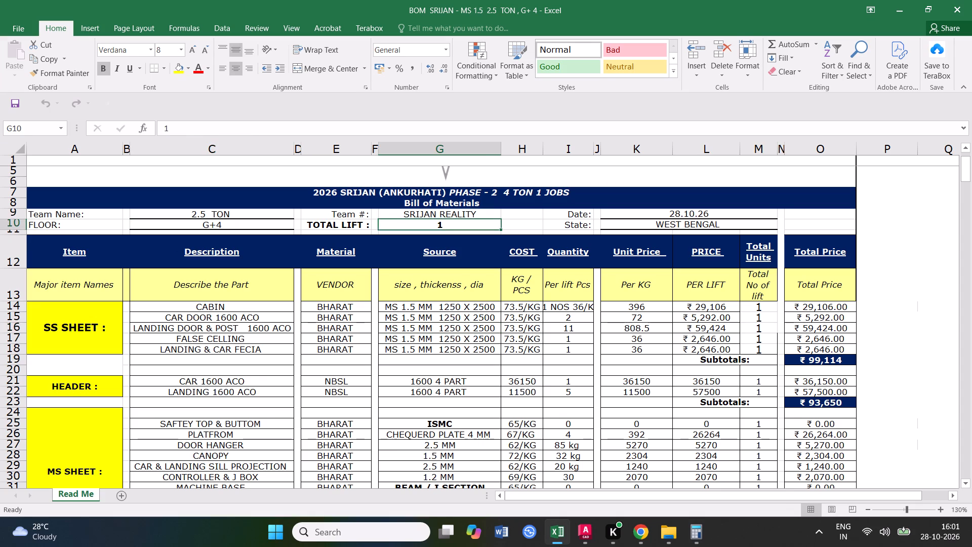
click(674, 220)
scroll(423, 269, down, 3)
scroll(282, 228, up, 1)
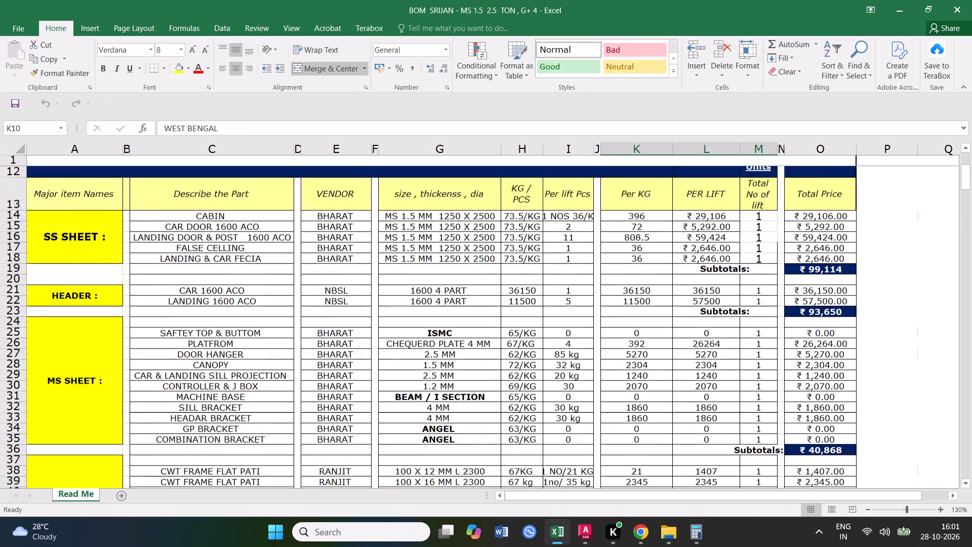
Change the number of sheets in the CABIN row's quantity to 6 NOS.
click(246, 244)
click(7, 241)
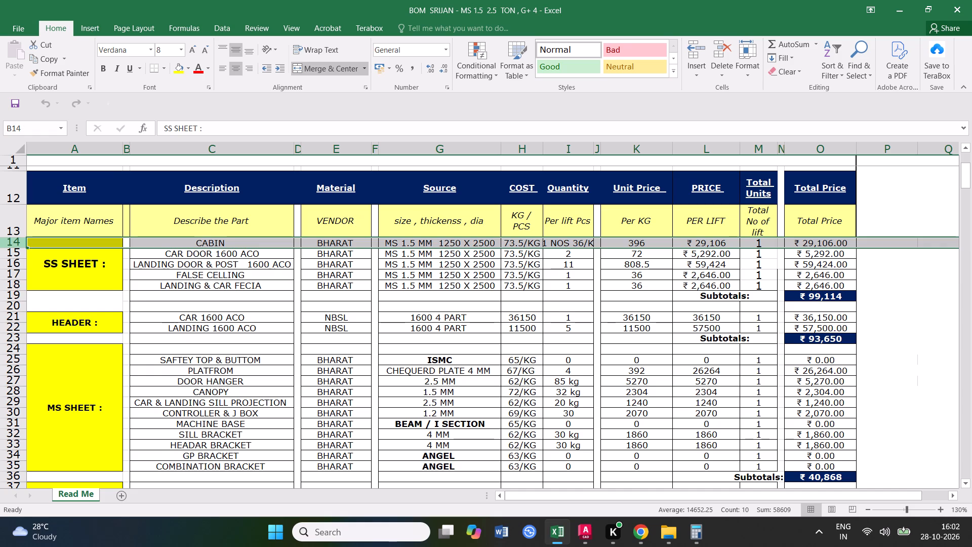
click(524, 294)
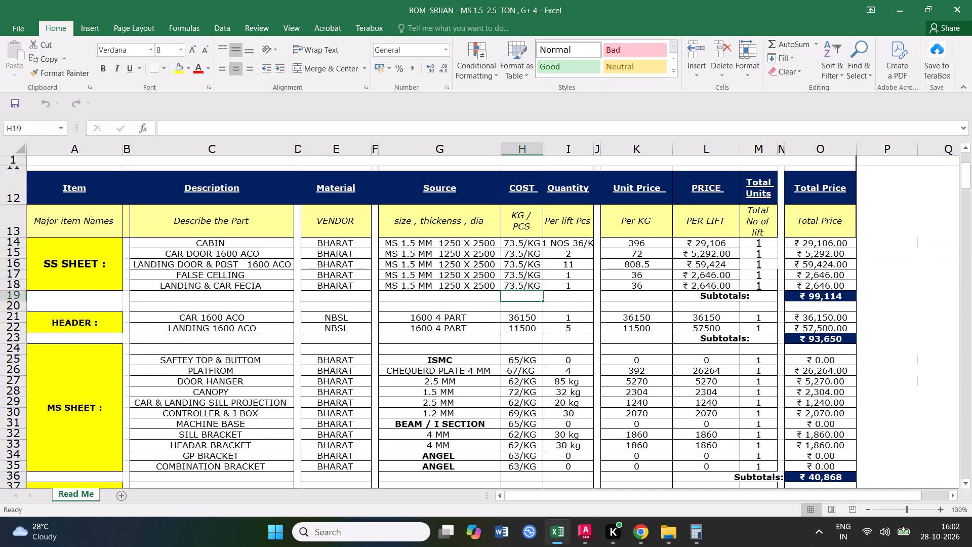
click(549, 245)
drag(173, 131, 160, 132)
key(6)
click(375, 319)
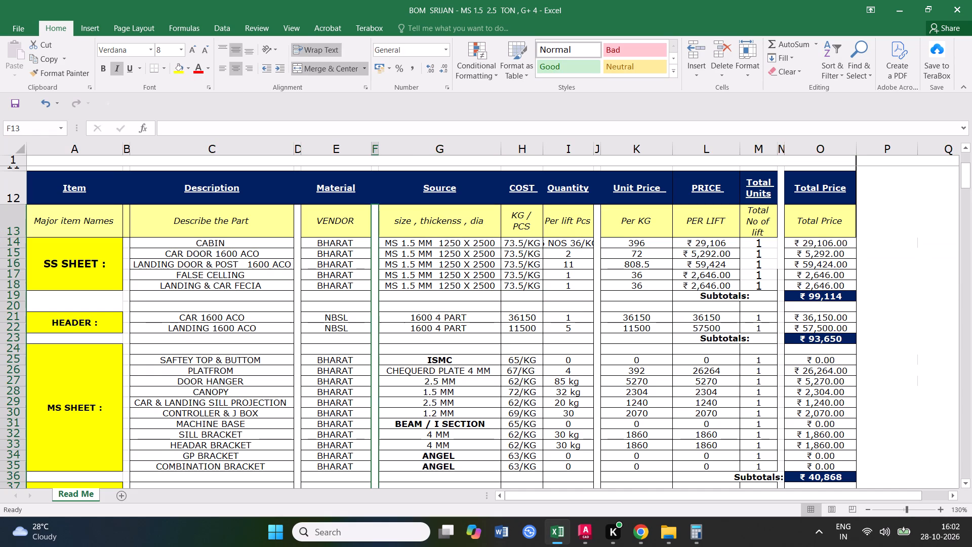
Calculate 6*36 in the Calculator and set the CABIN row's Per KG unit price value to 216.
click(640, 242)
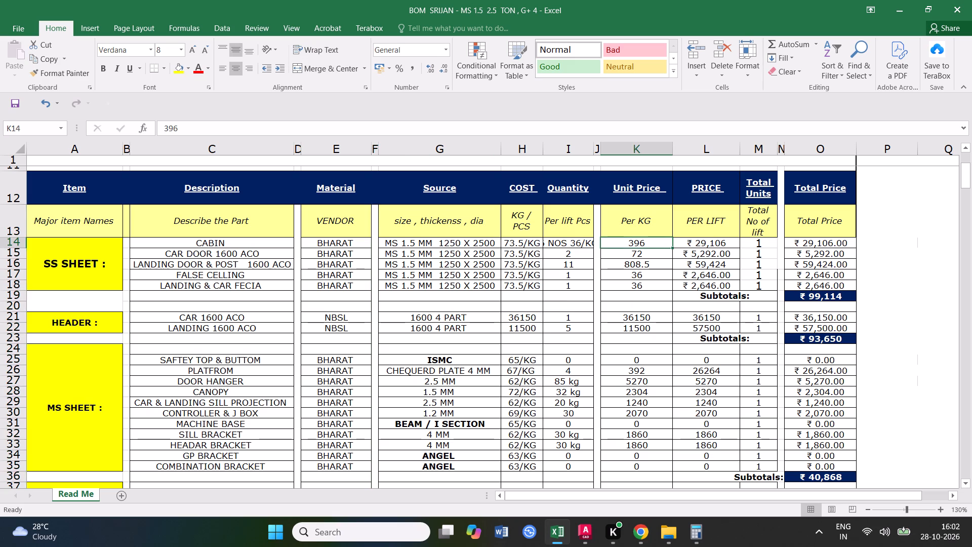
text(6*36)
key(Return)
click(460, 85)
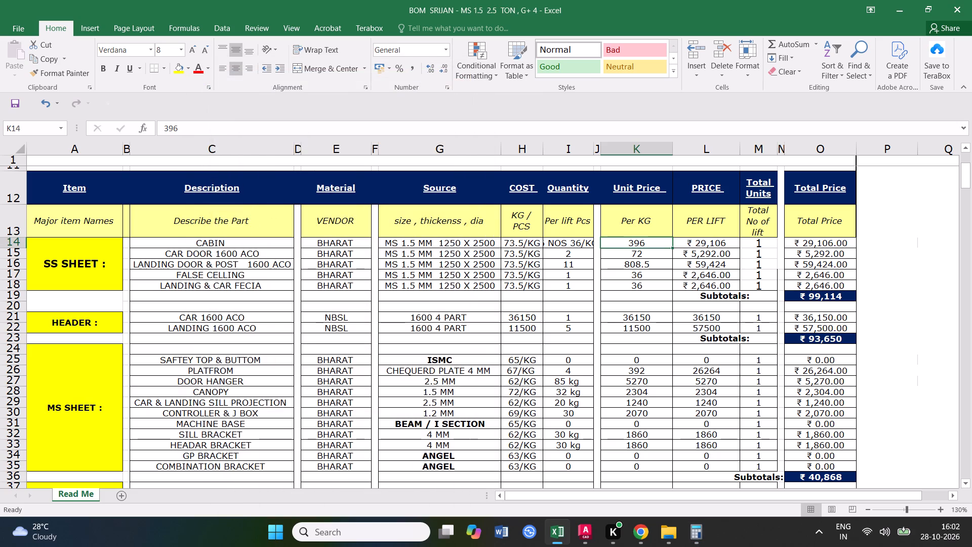
text(216)
click(615, 289)
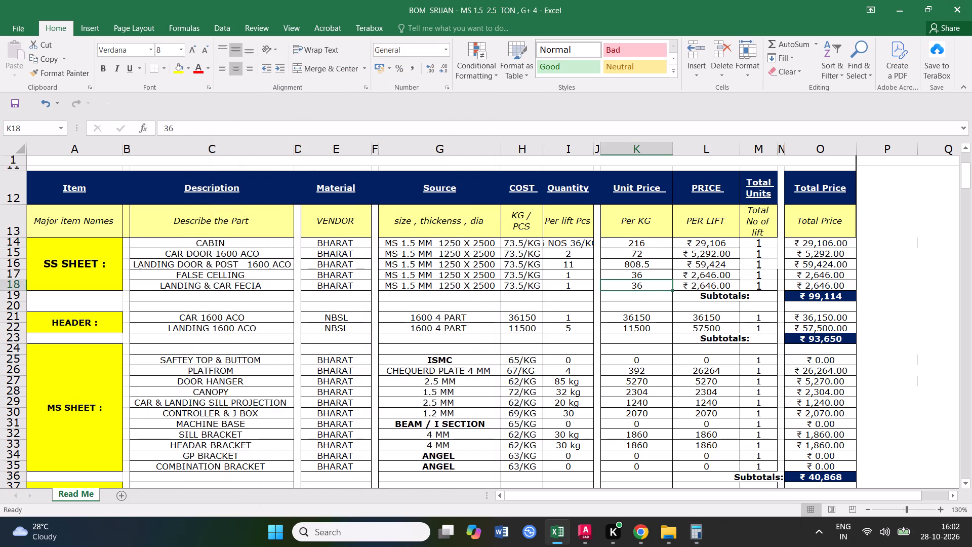
Calculate 216 × 73.5, set the CABIN row's price per lift to 15876, and save the workbook.
click(712, 244)
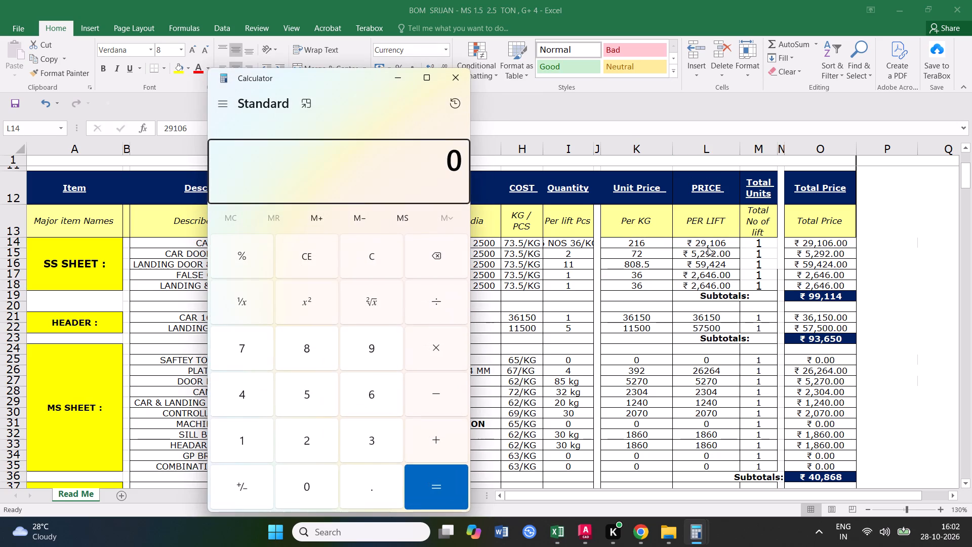
text(216*)
key(7)
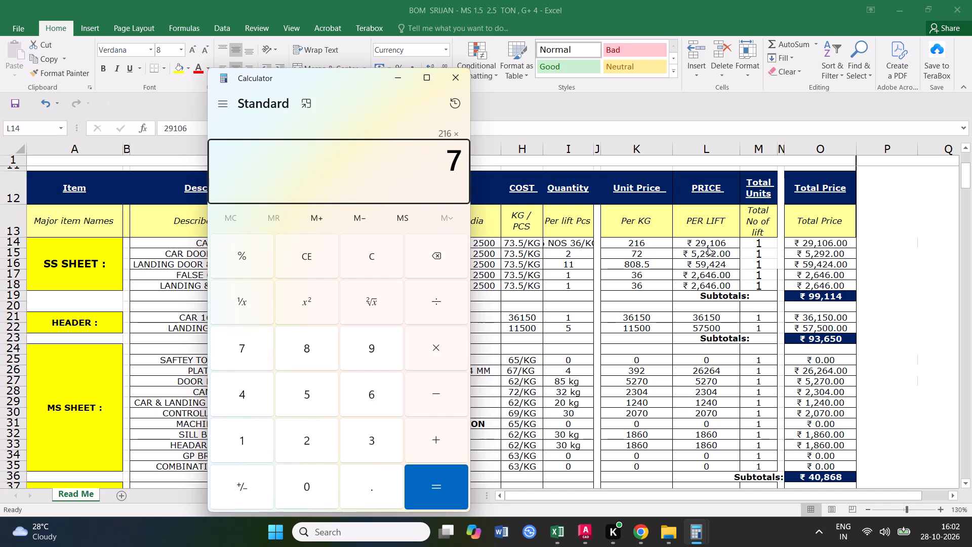
text(3.5)
key(Return)
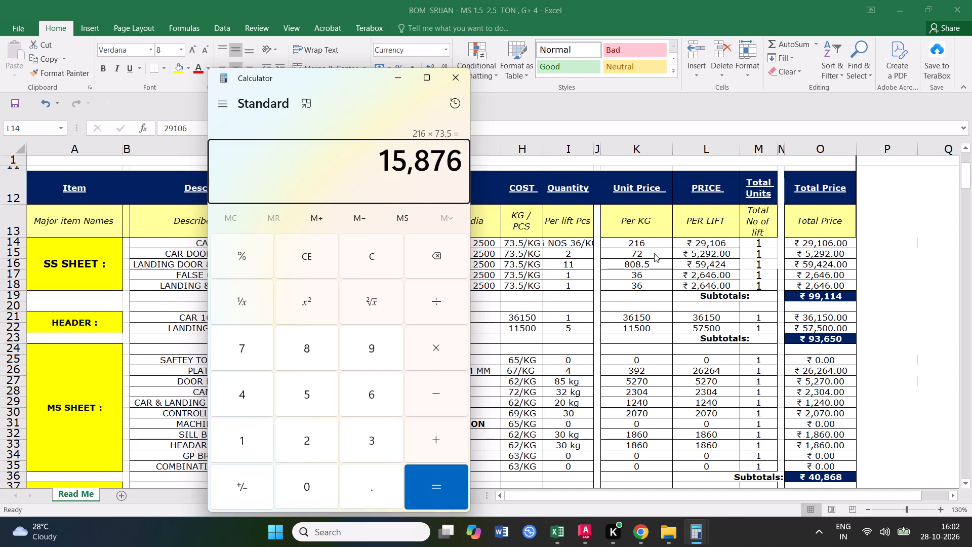
click(464, 79)
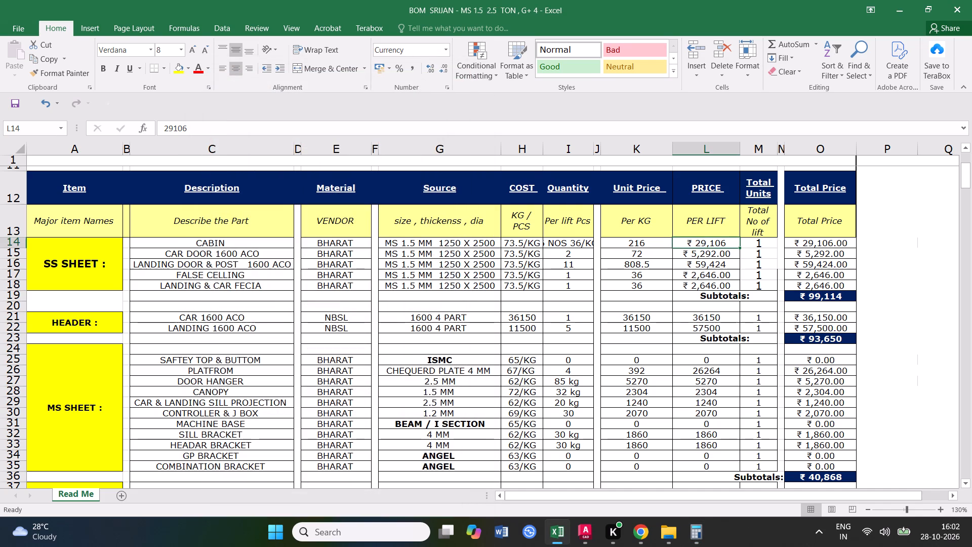
text(15876)
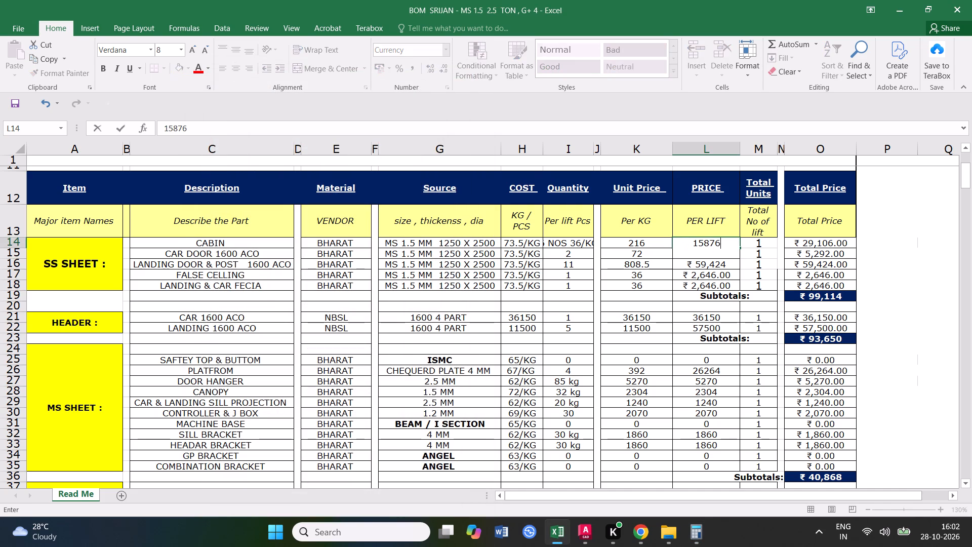
click(631, 312)
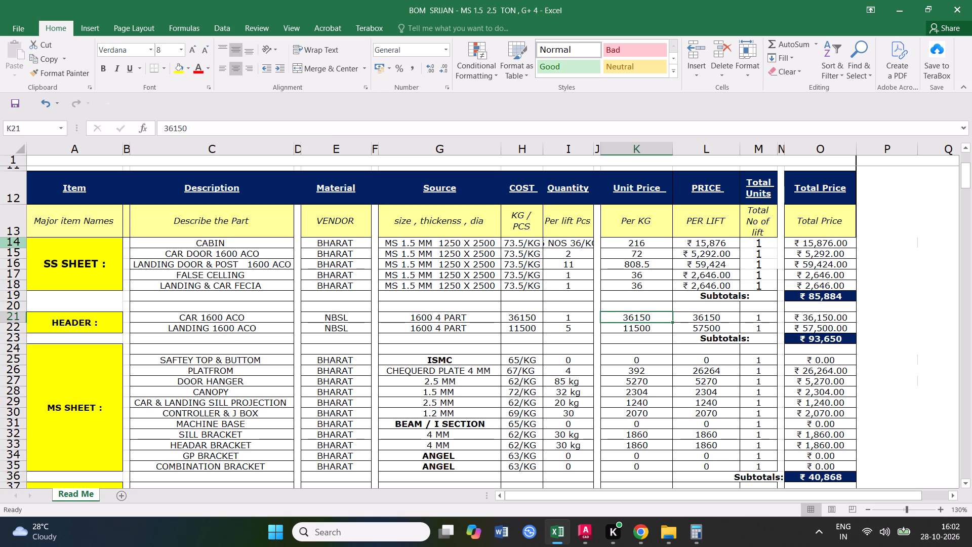
click(13, 242)
click(9, 106)
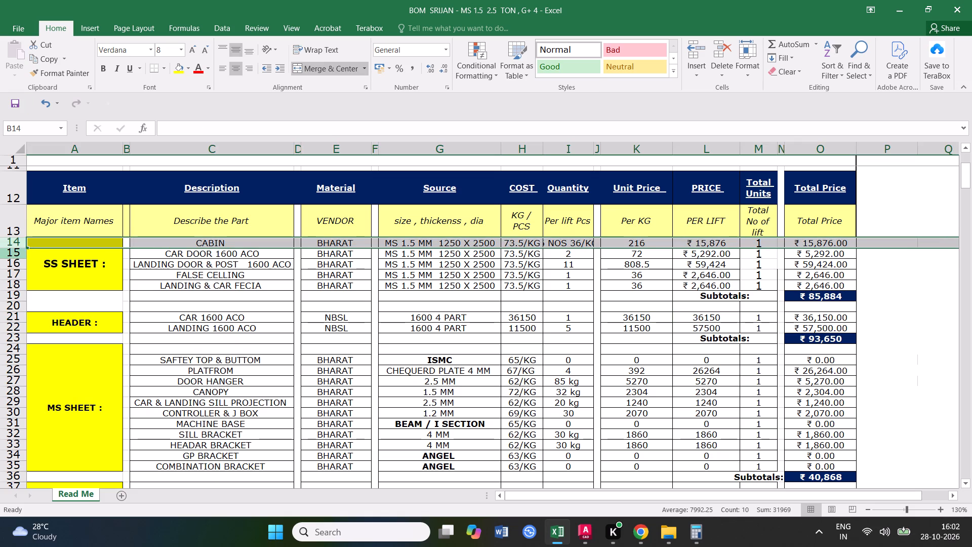
Review the SS SHEET rows from CAR DOOR 1600 ACO to LANDING & CAR FECIA one by one, and save the workbook.
click(13, 253)
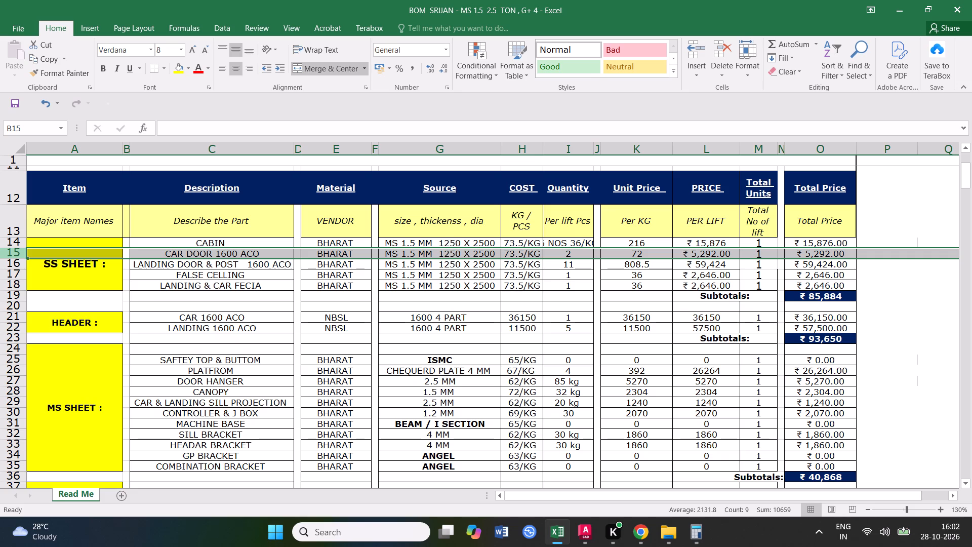
click(17, 263)
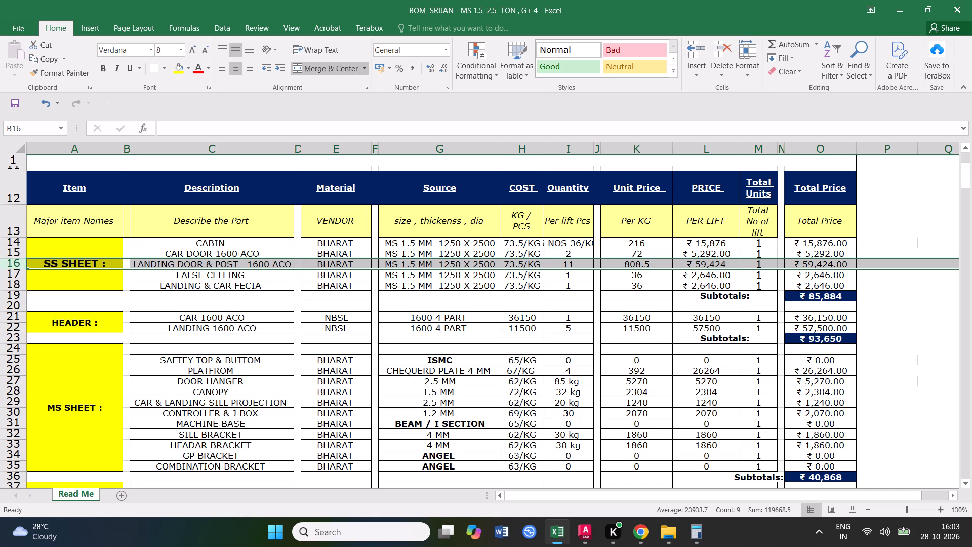
click(18, 273)
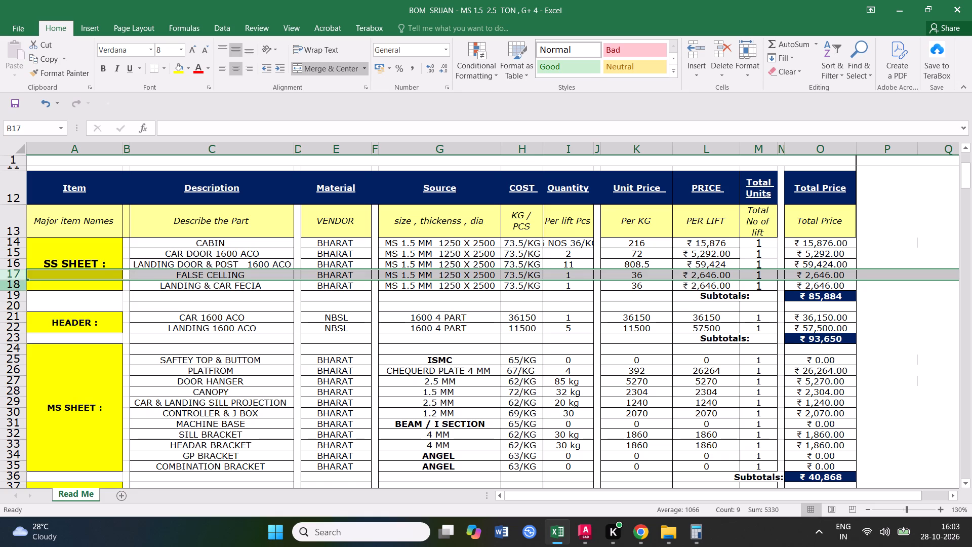
click(18, 285)
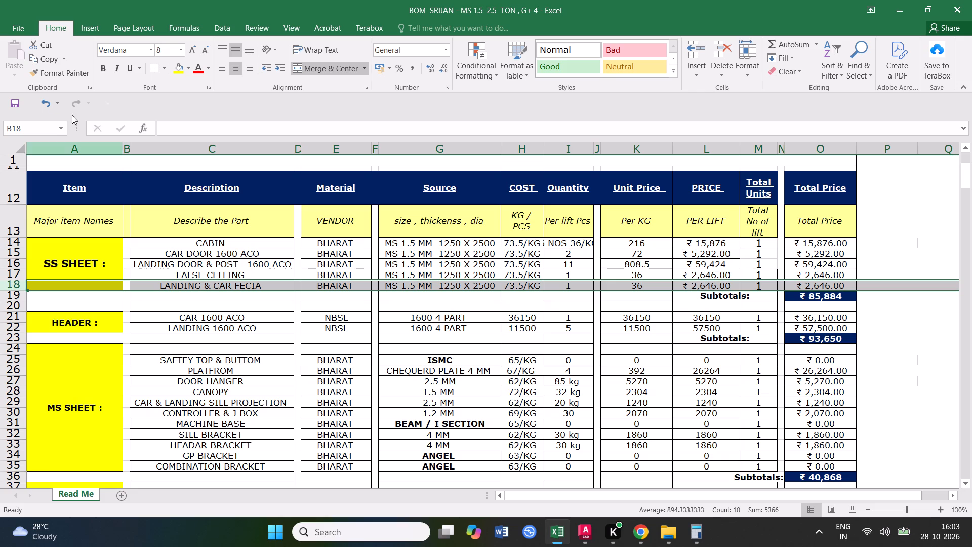
click(15, 101)
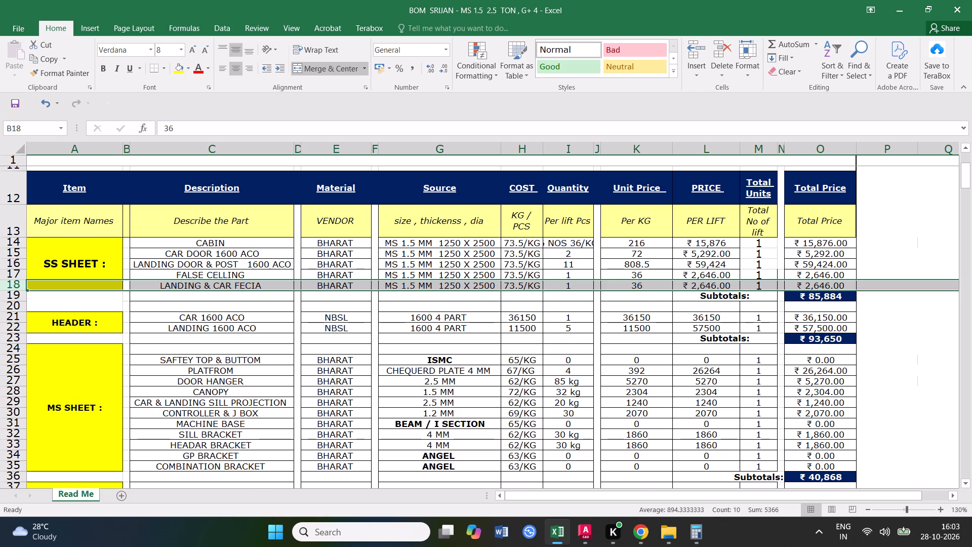
Review the HEADER section's CAR 1600 ACO and LANDING 1600 ACO rows, saving the workbook after each.
scroll(518, 314, down, 1)
scroll(491, 246, up, 2)
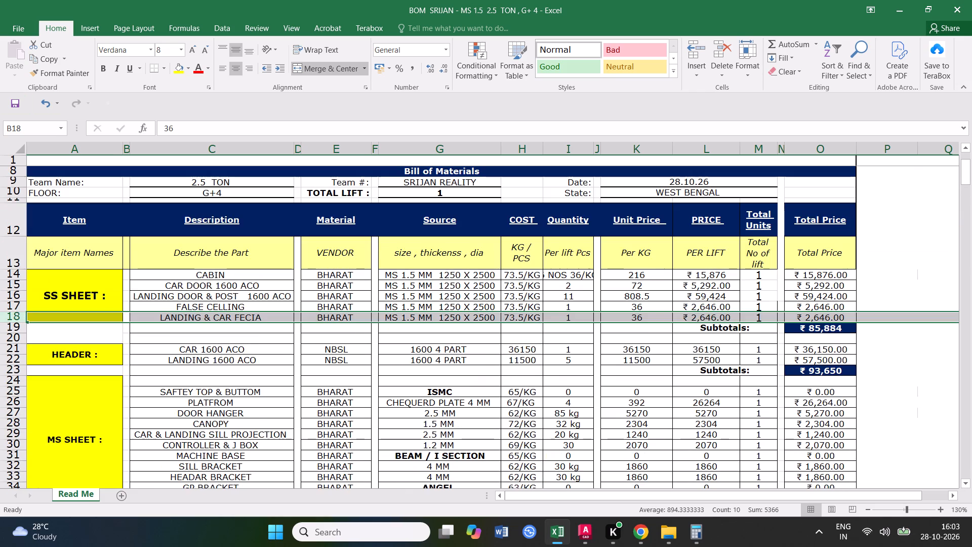
scroll(431, 262, down, 3)
scroll(430, 261, up, 1)
scroll(364, 282, up, 1)
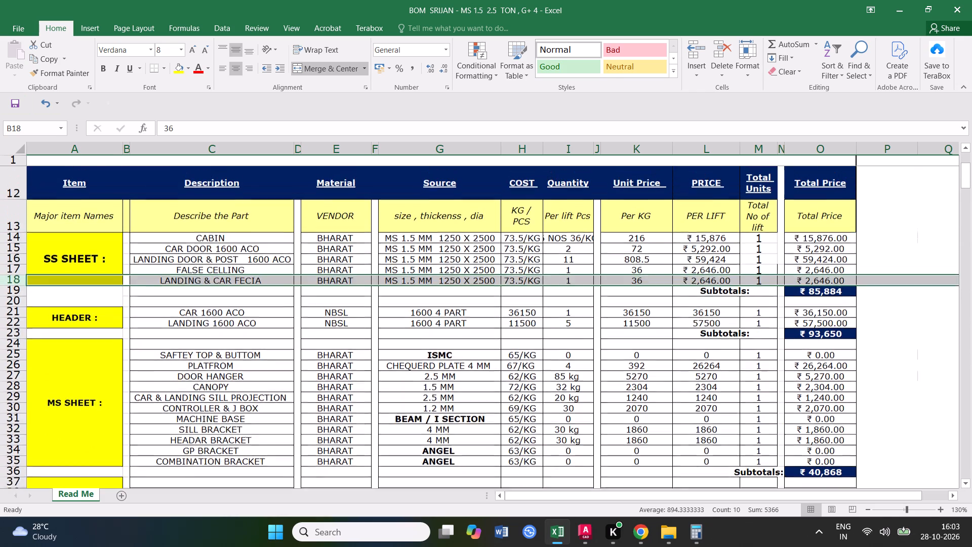
scroll(434, 290, down, 1)
click(421, 277)
click(345, 238)
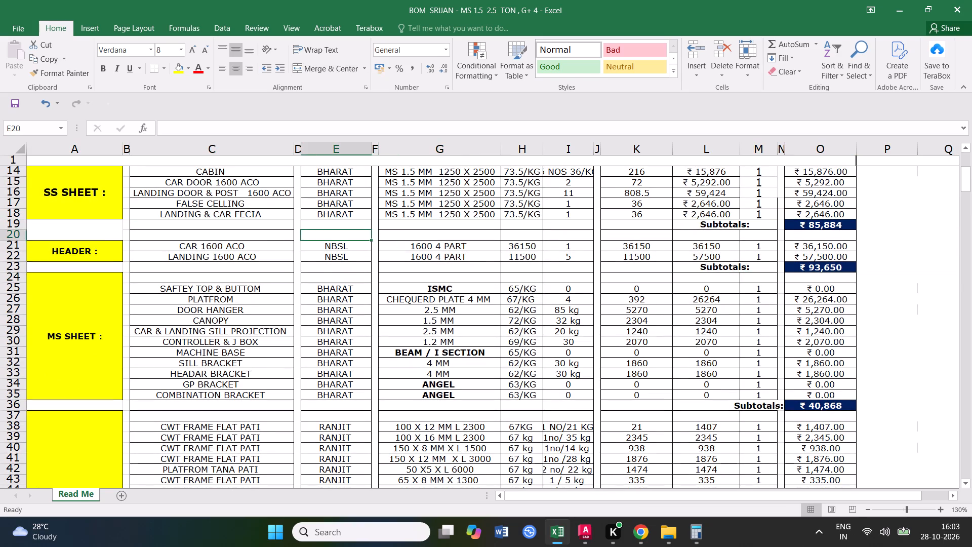
click(350, 247)
click(274, 247)
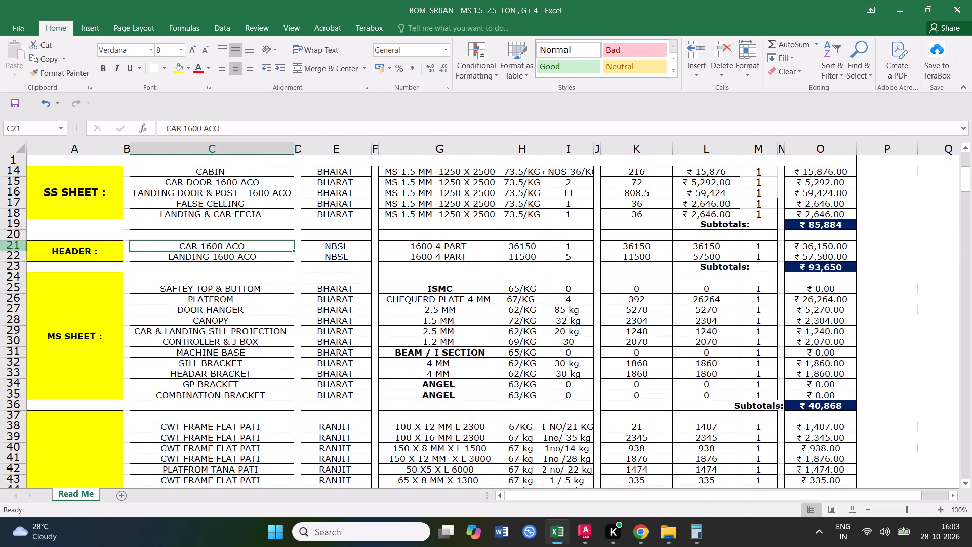
click(20, 244)
click(16, 101)
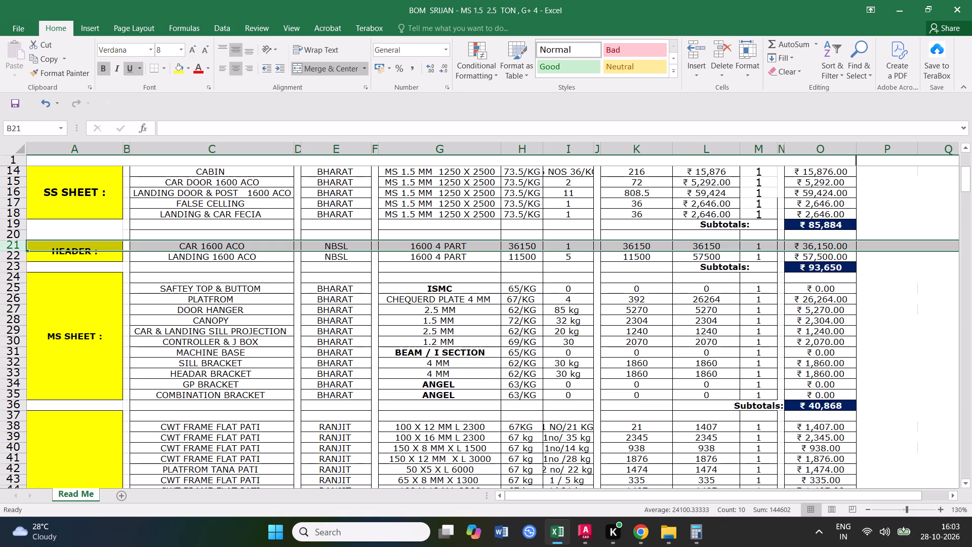
click(15, 258)
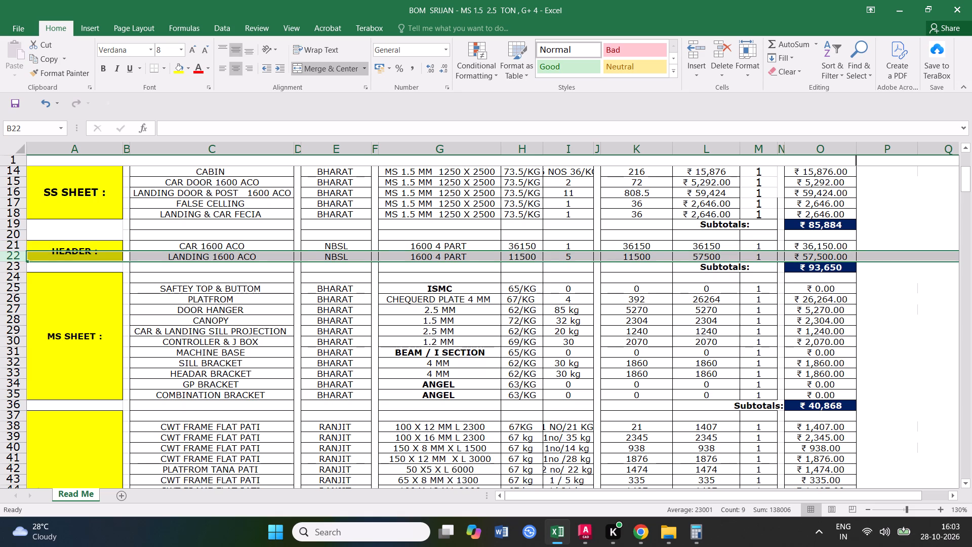
click(17, 105)
Change the quantity of the PLATFROM row in the MS SHEET section to 2.
scroll(239, 288, down, 2)
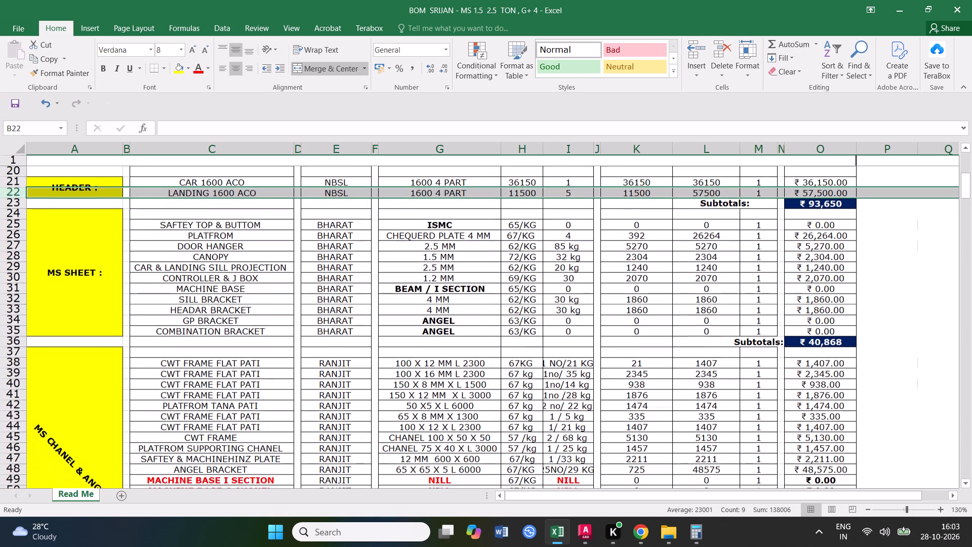
scroll(239, 288, down, 1)
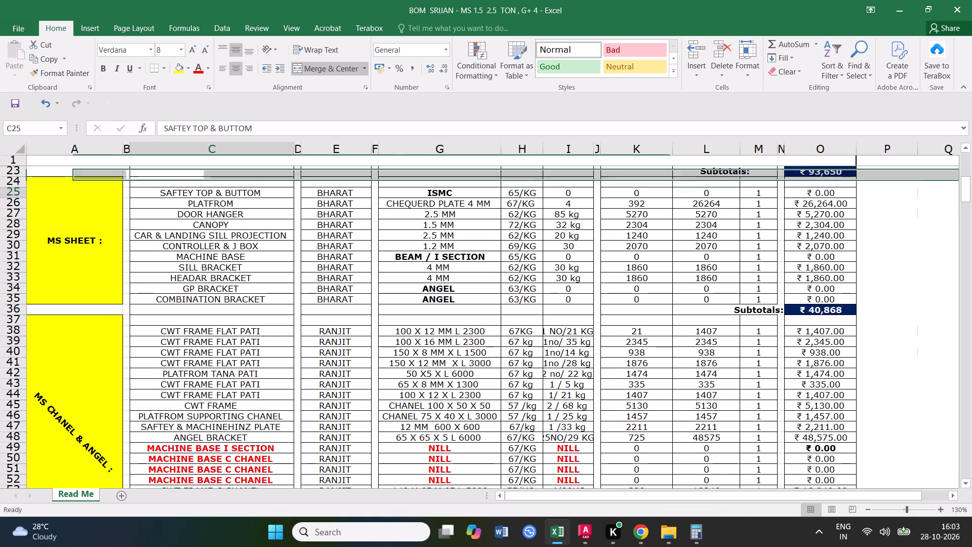
click(237, 193)
click(12, 192)
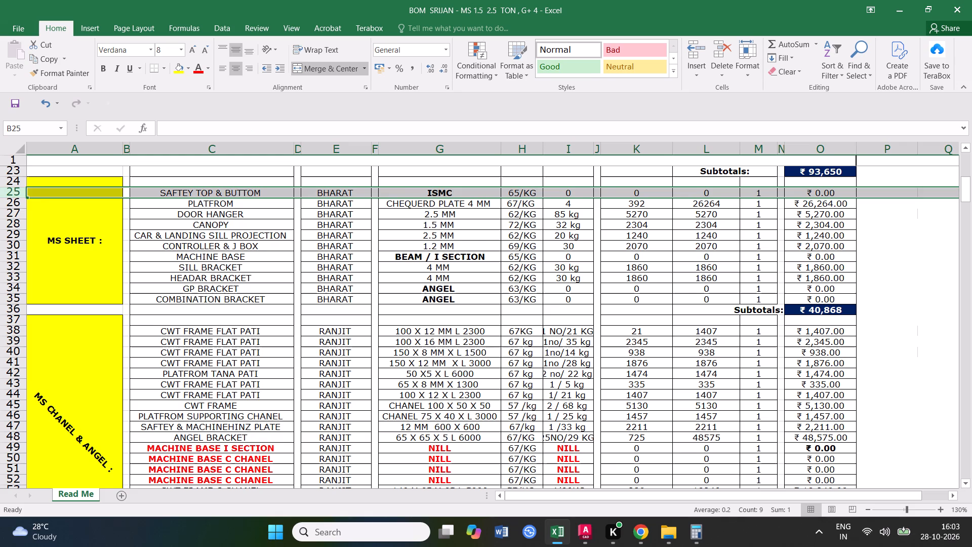
click(16, 202)
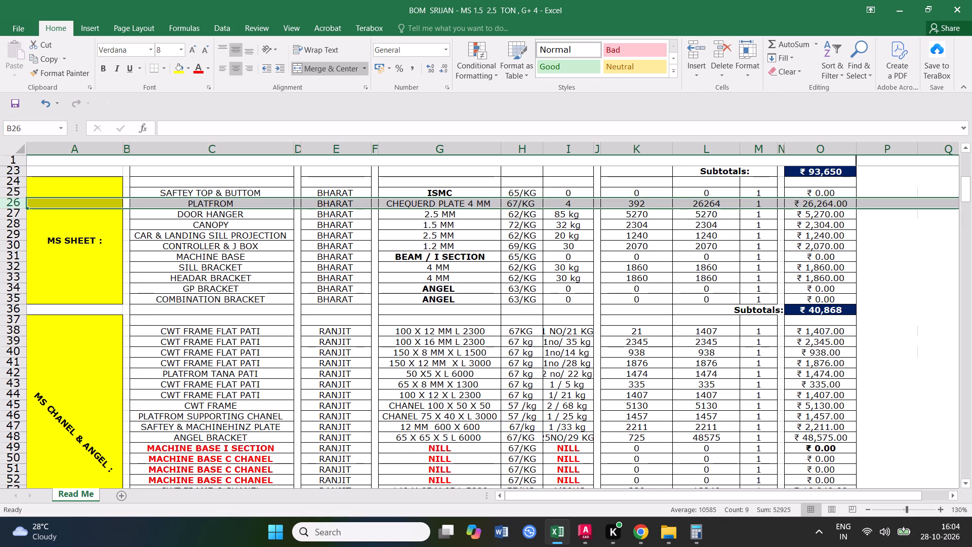
double_click(572, 205)
drag(572, 205, 565, 205)
key(2)
click(529, 277)
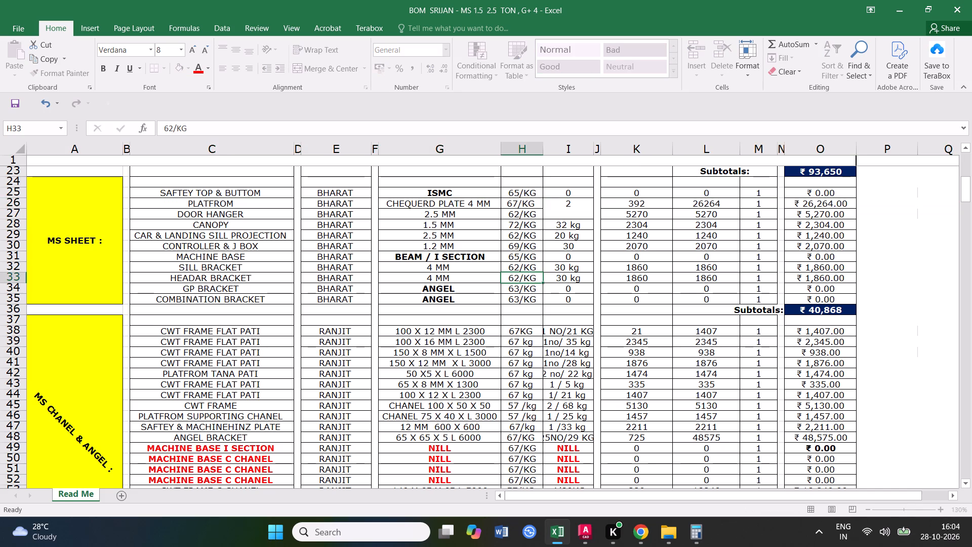
Calculate 392 ÷ 4 × 2 and set the column K value of the MS SHEET section's PLATFROM row to 196.
click(528, 203)
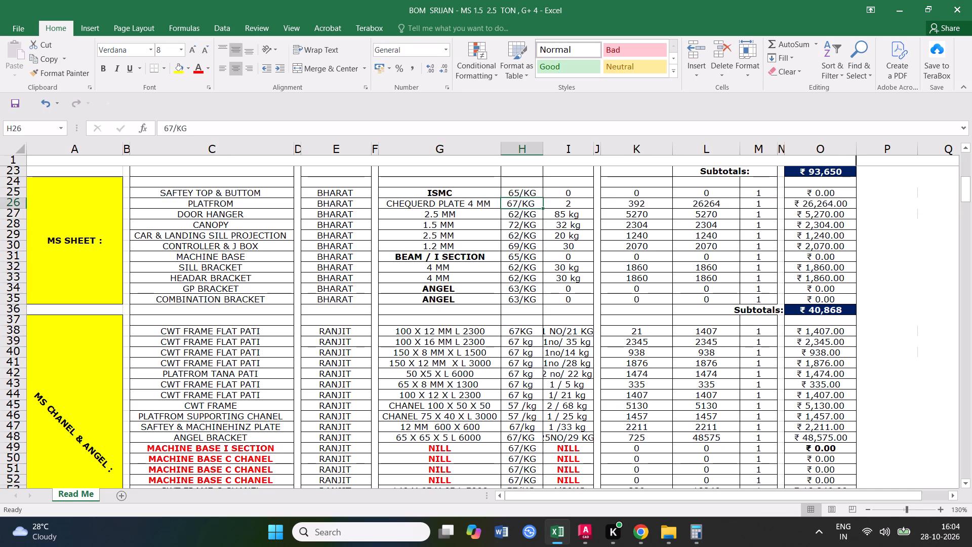
click(644, 203)
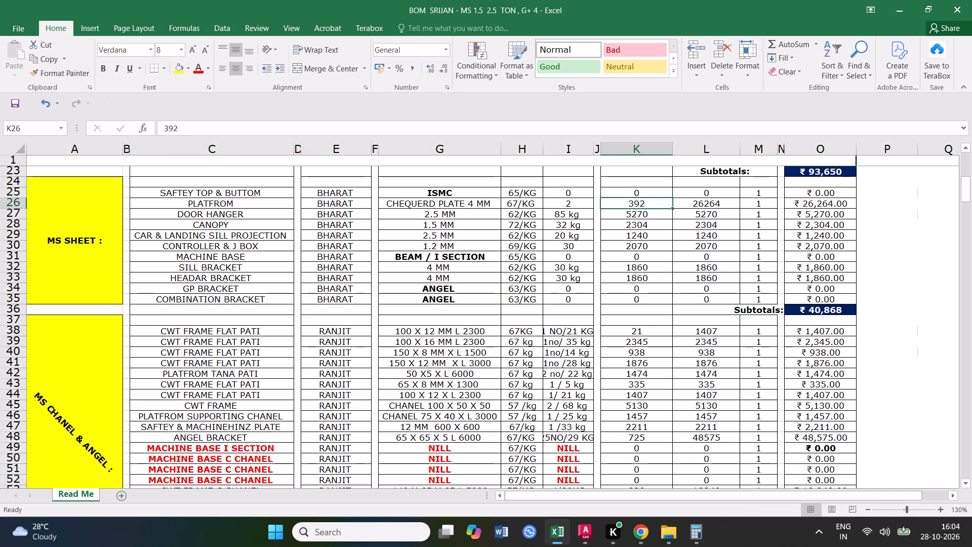
text(392/4)
key(Return)
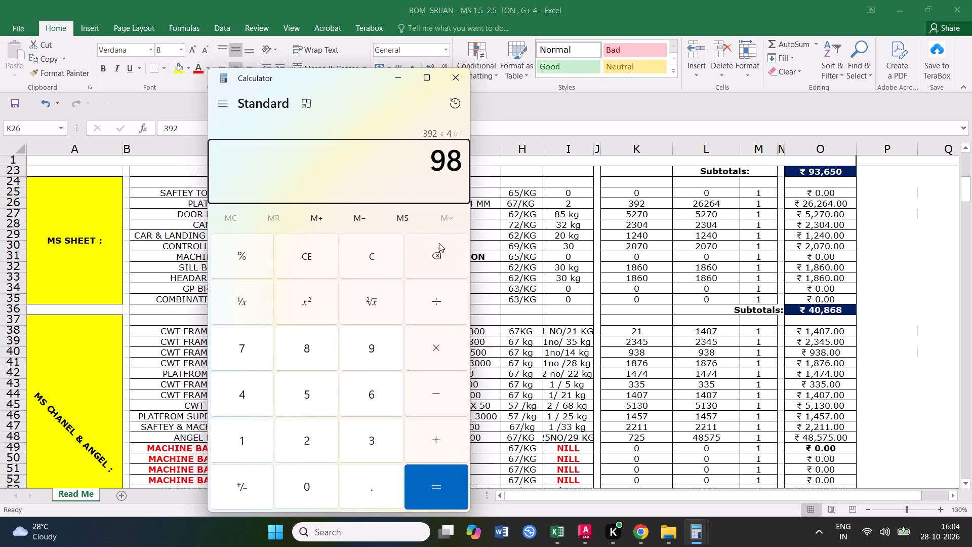
click(441, 355)
click(312, 436)
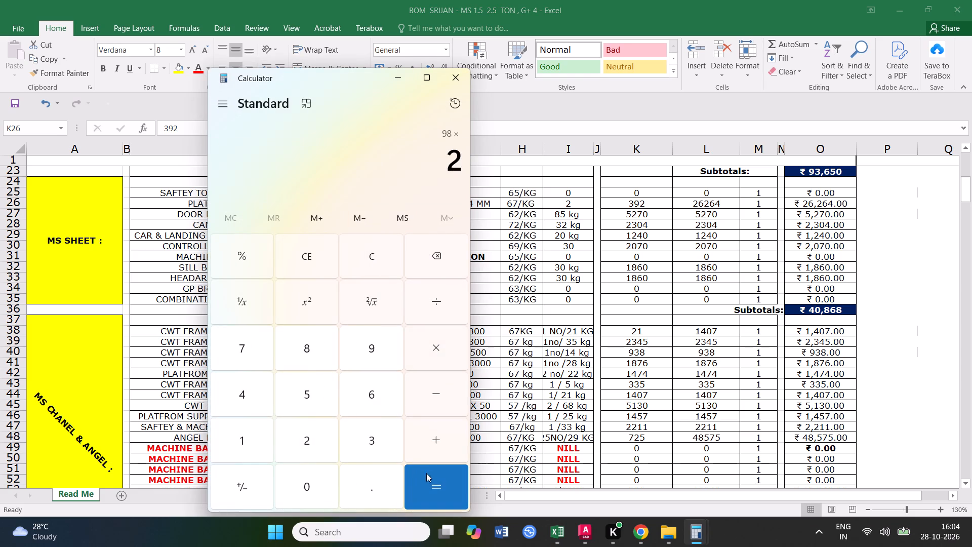
click(437, 477)
click(456, 82)
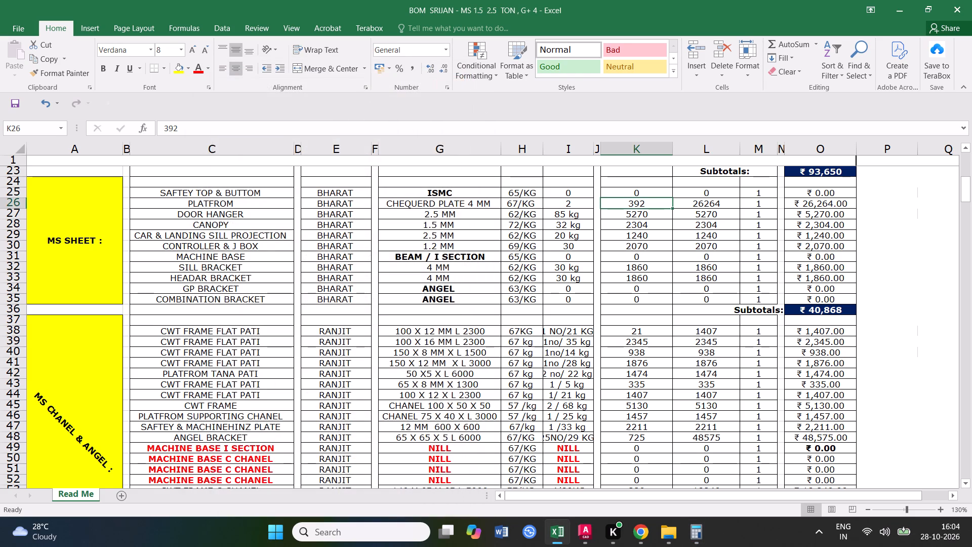
text(196)
click(619, 239)
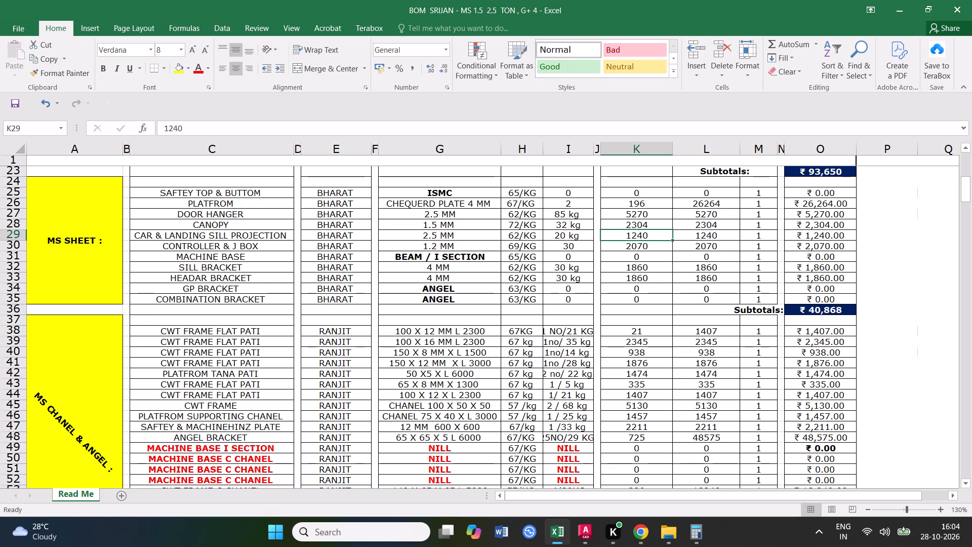
Add the unit to the PLATFROM row's quantity so it reads 2 NOS.
click(713, 201)
double_click(579, 204)
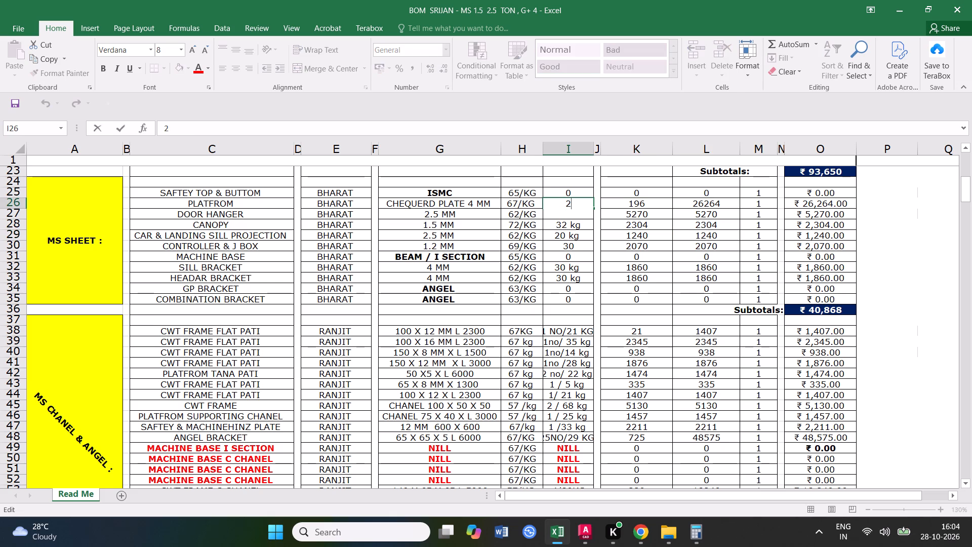
key(space)
text(NOS)
key(space)
click(623, 242)
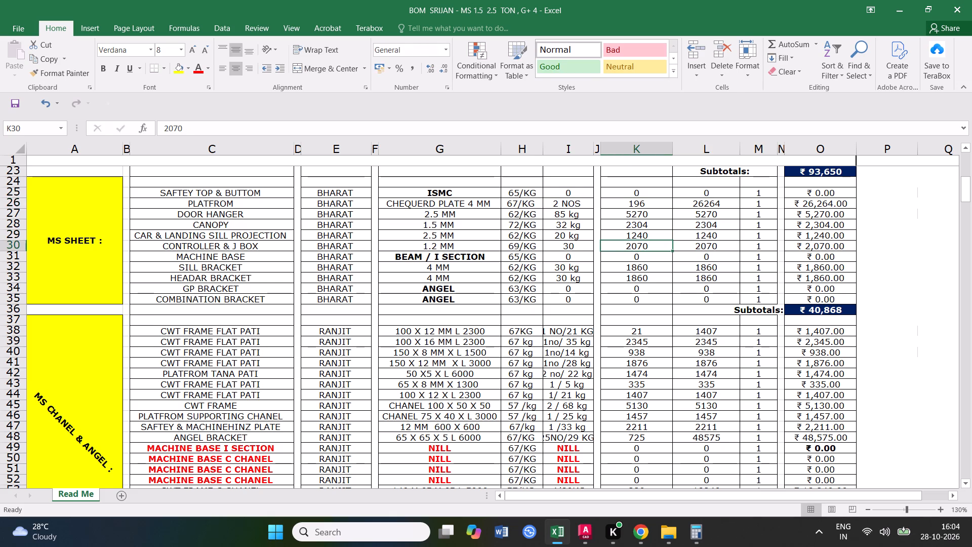
Calculate 196 × 67, set the PLATFROM row's price per lift to 13132, and save the workbook.
click(716, 205)
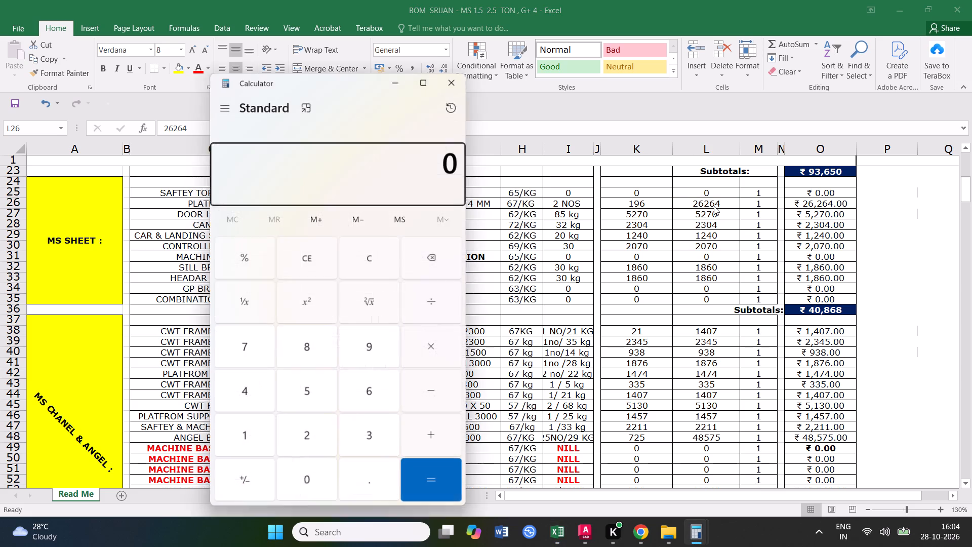
text(196*67)
key(Return)
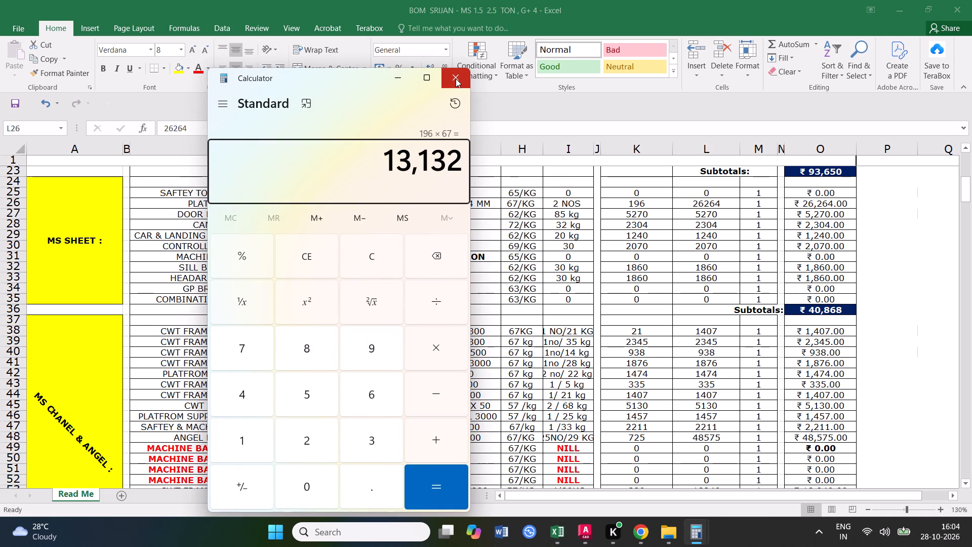
click(456, 79)
text(13132)
click(725, 266)
click(710, 204)
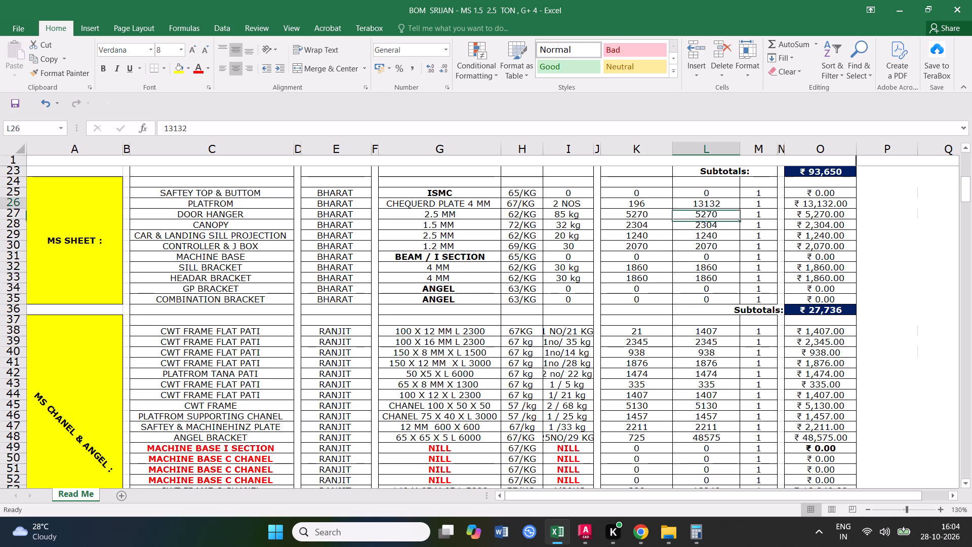
click(19, 204)
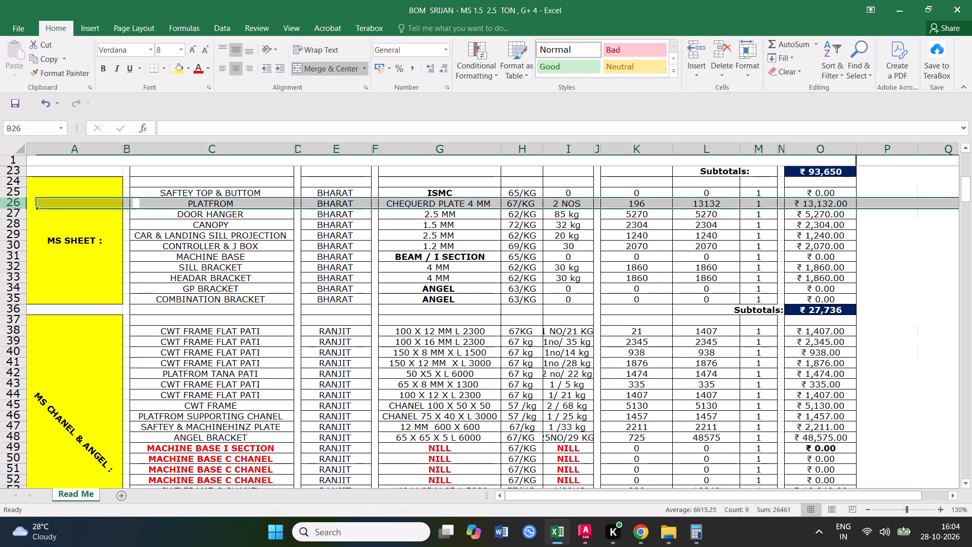
click(17, 104)
double_click(17, 104)
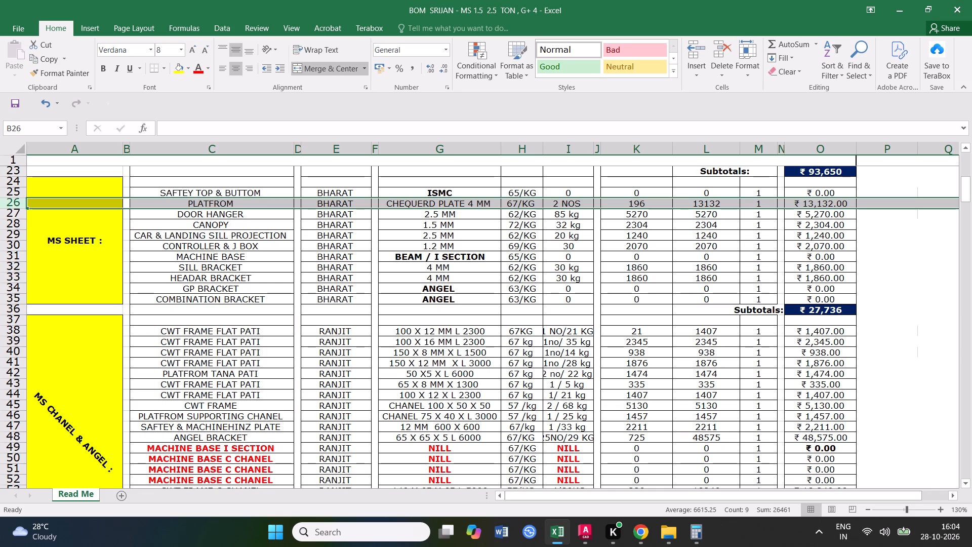
Review the remaining MS SHEET rows one by one, from DOOR HANGER to COMBINATION BRACKET.
scroll(250, 383, down, 2)
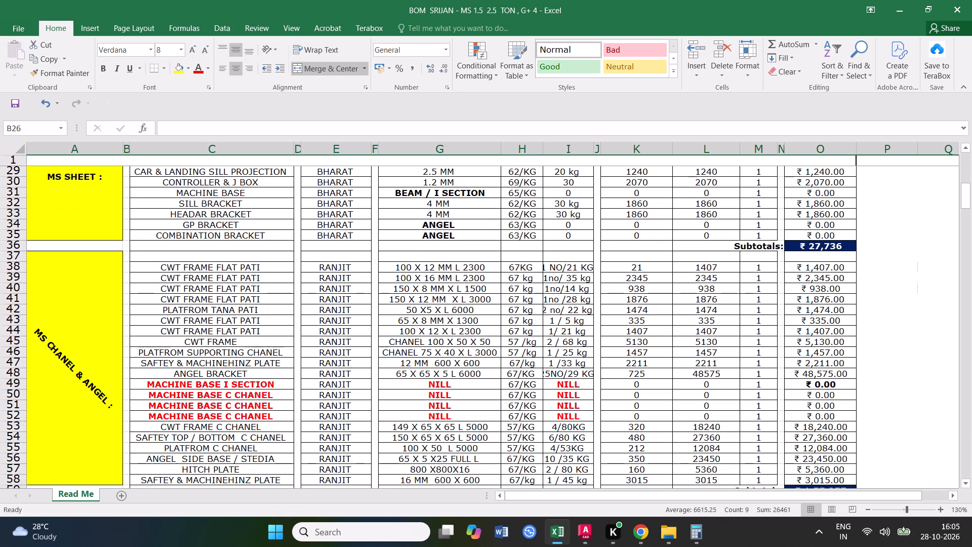
scroll(250, 384, up, 2)
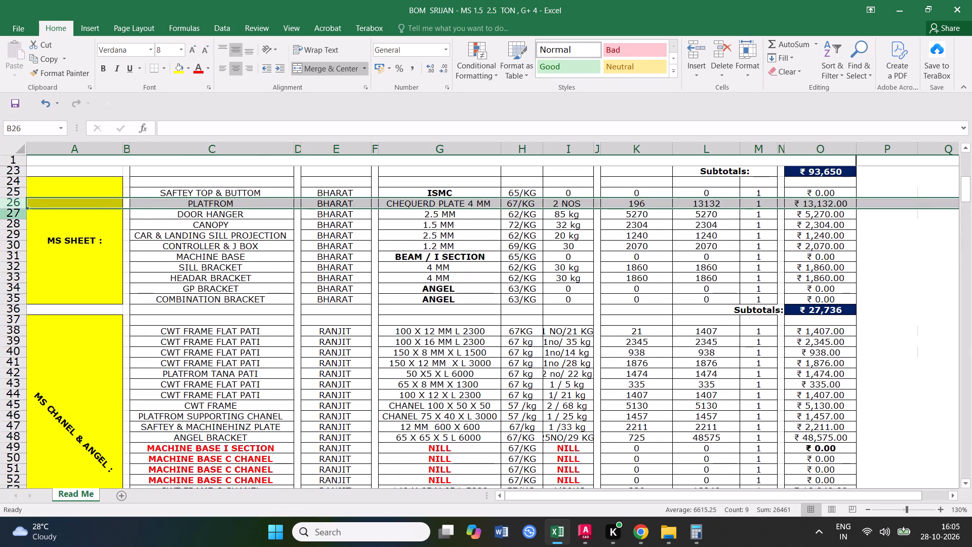
click(17, 214)
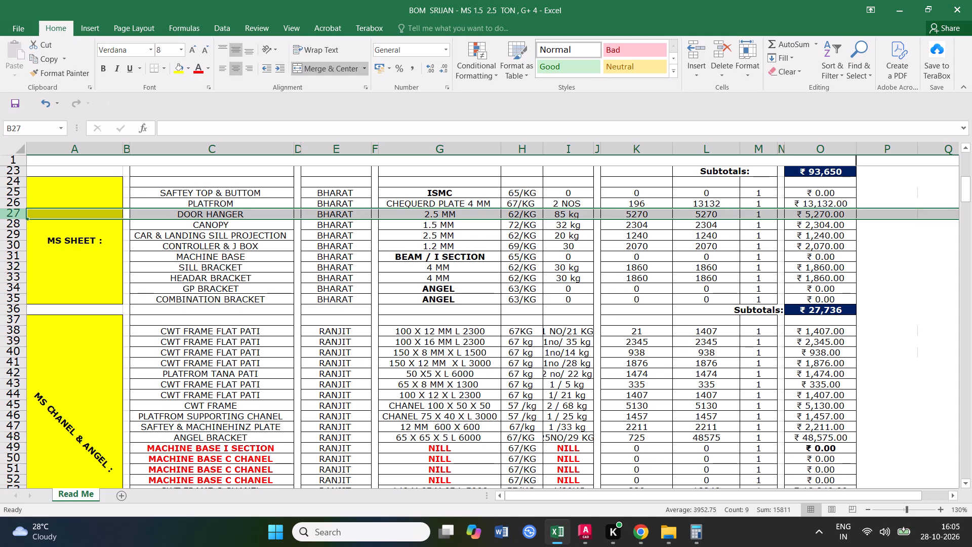
click(19, 224)
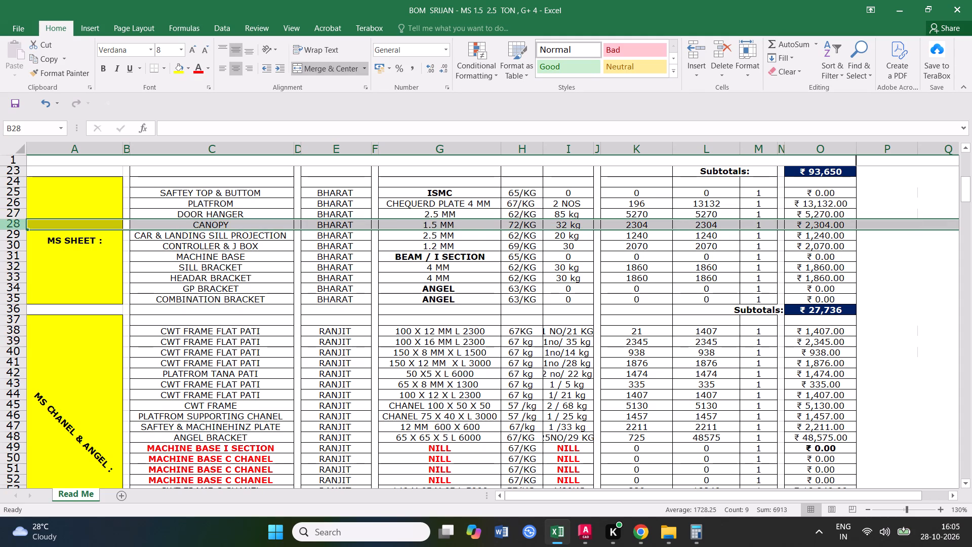
click(17, 237)
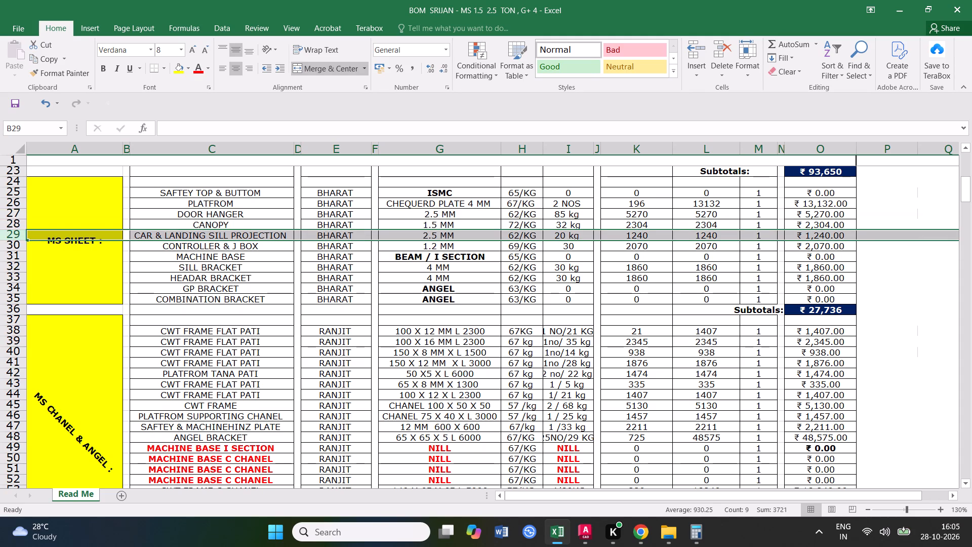
click(14, 246)
click(14, 255)
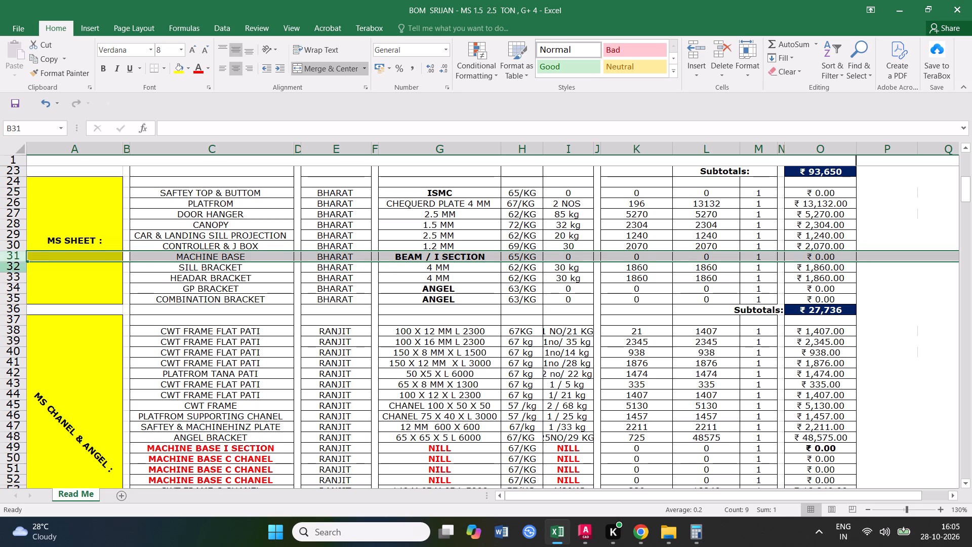
click(15, 266)
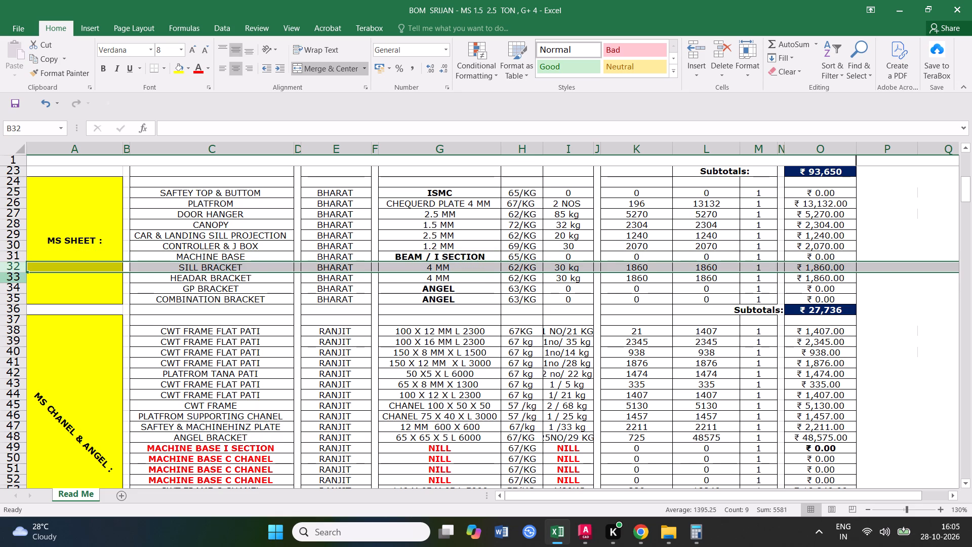
click(17, 279)
click(19, 287)
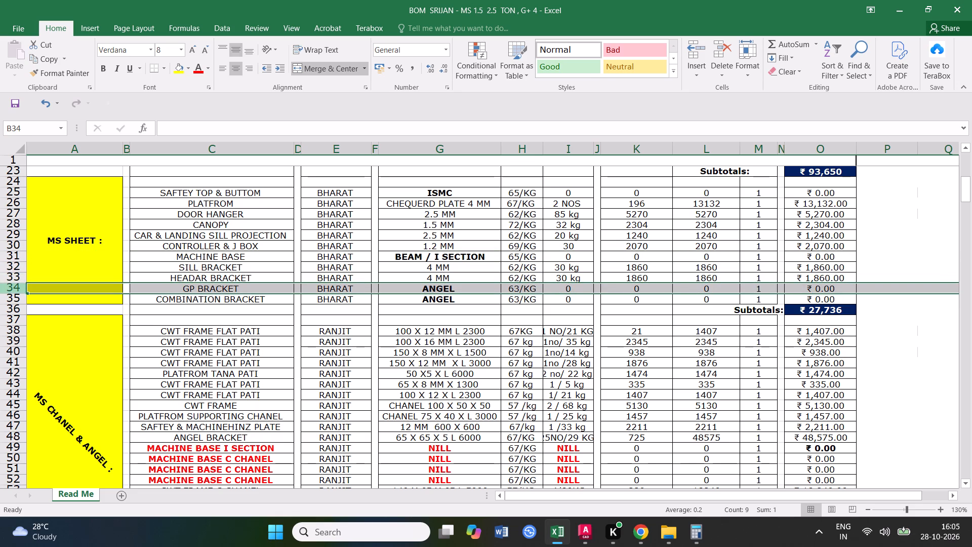
click(18, 299)
Review the MS CHANEL & ANGEL section row by row, starting with the 100 X 12 MM L 2300 CWT FRAME FLAT PATI row.
scroll(43, 278, down, 1)
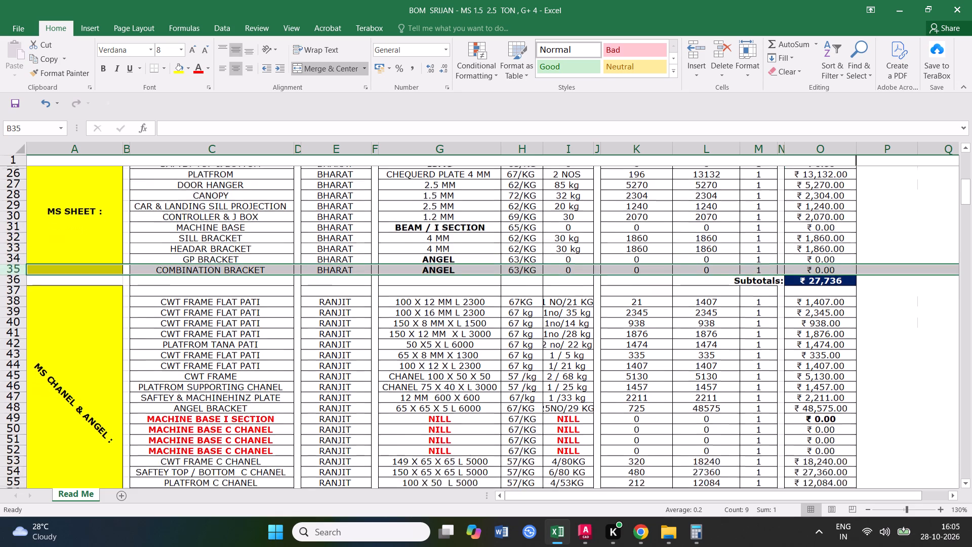
scroll(43, 278, down, 2)
scroll(110, 266, down, 1)
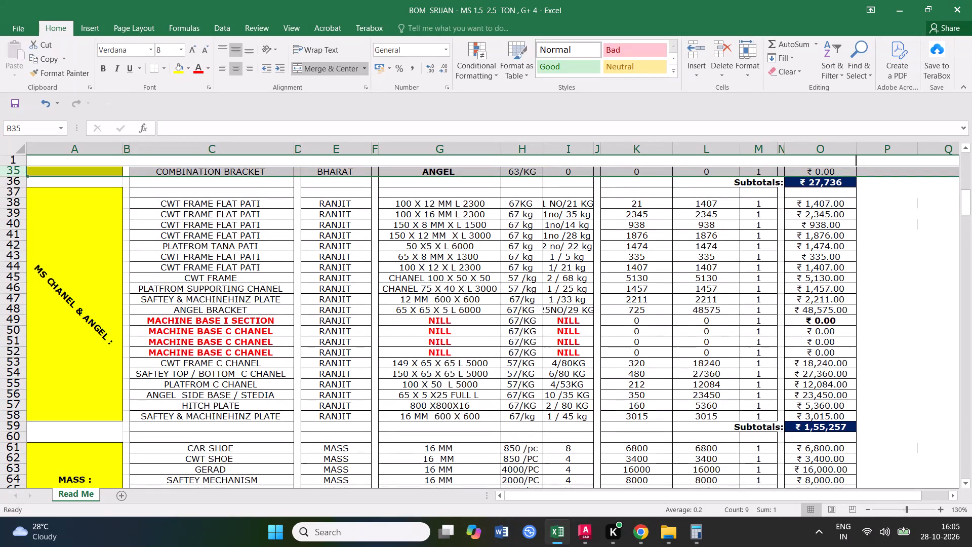
click(17, 203)
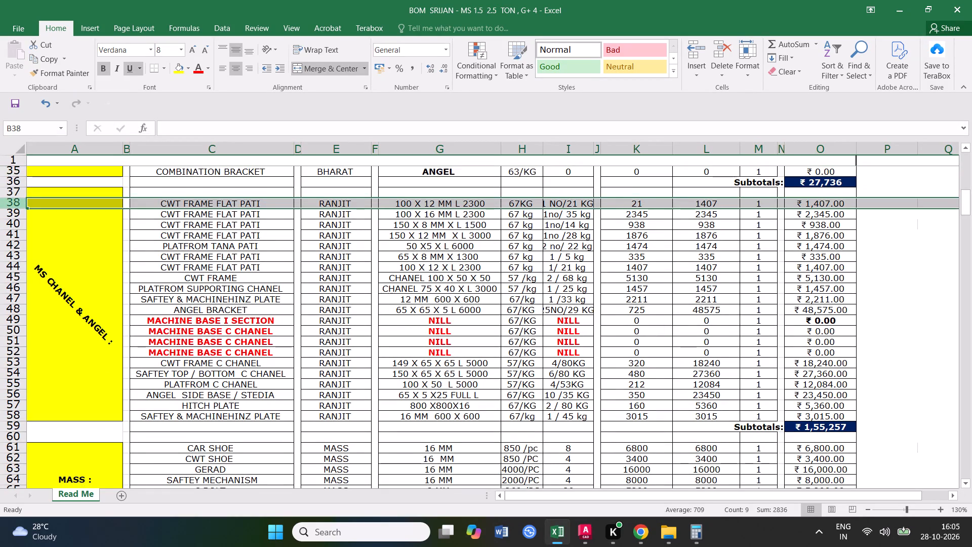
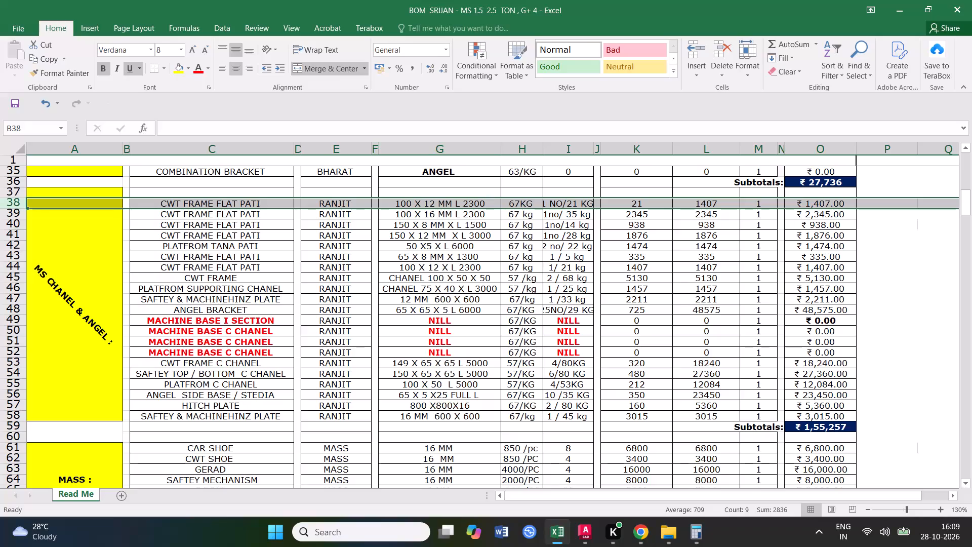
Change the size of the first CWT FRAME FLAT PATI row under MS CHANEL & ANGEL to 100 X 12 MM L 2000.
click(463, 243)
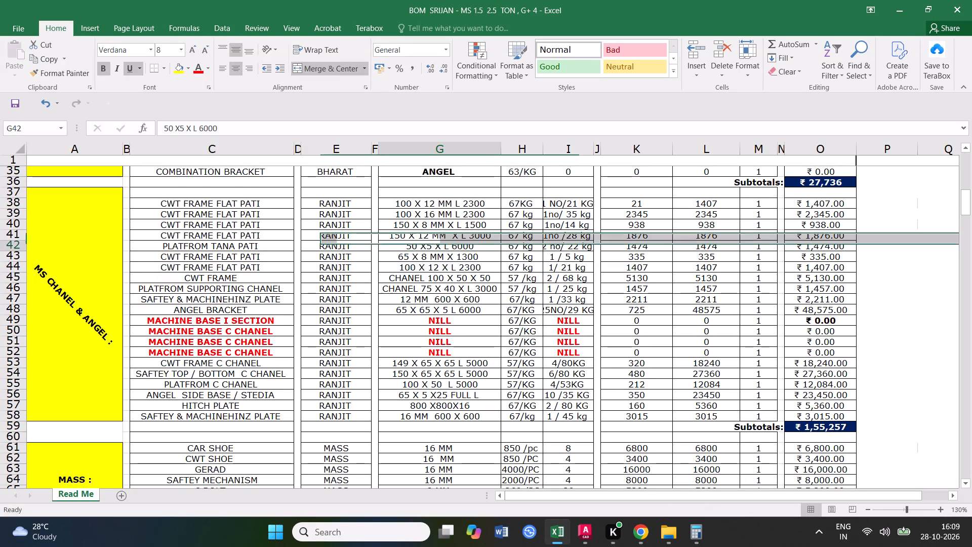
click(478, 203)
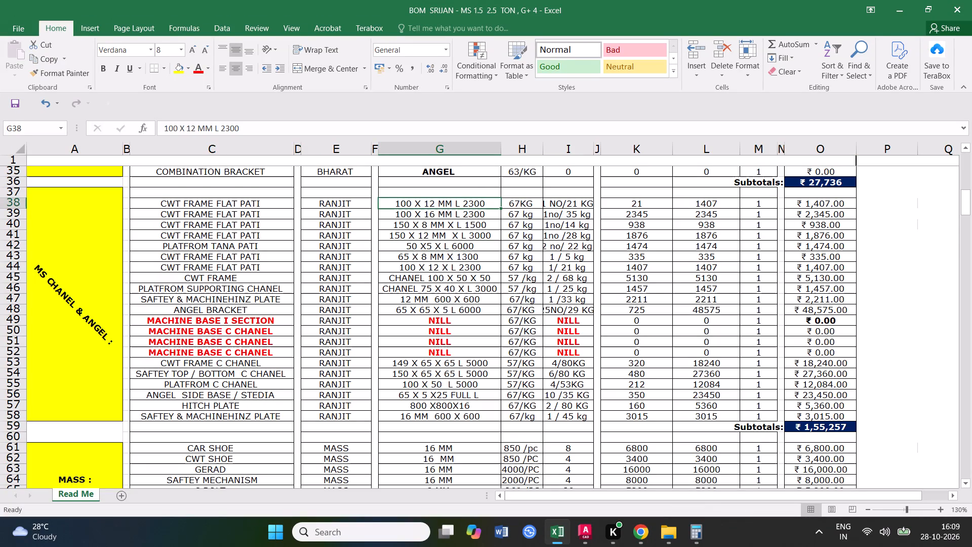
click(268, 204)
click(13, 204)
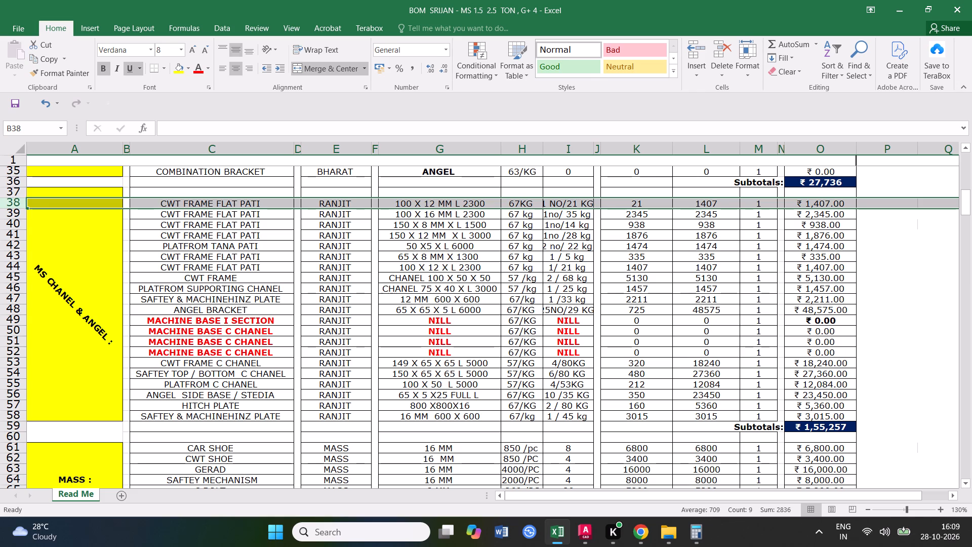
double_click(487, 204)
drag(487, 204, 465, 203)
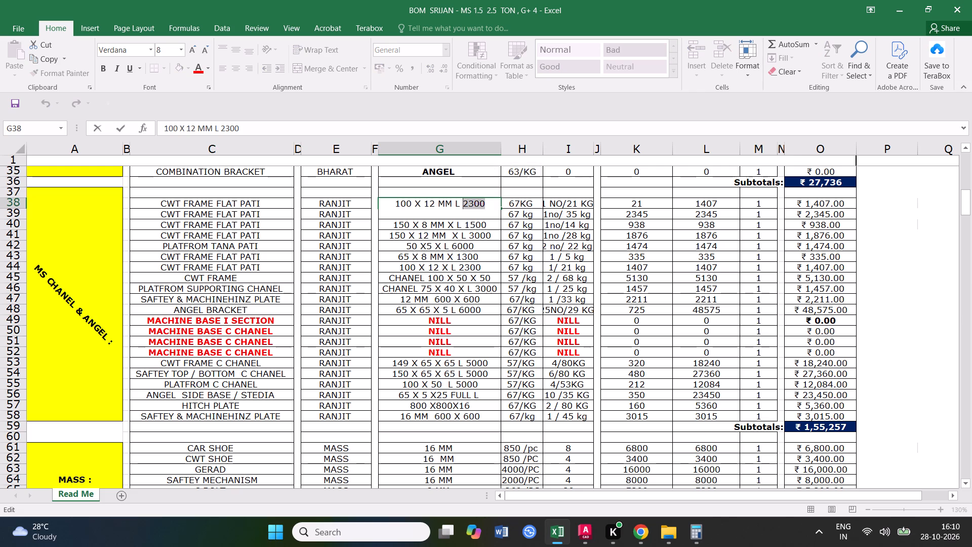
text(2000)
click(401, 287)
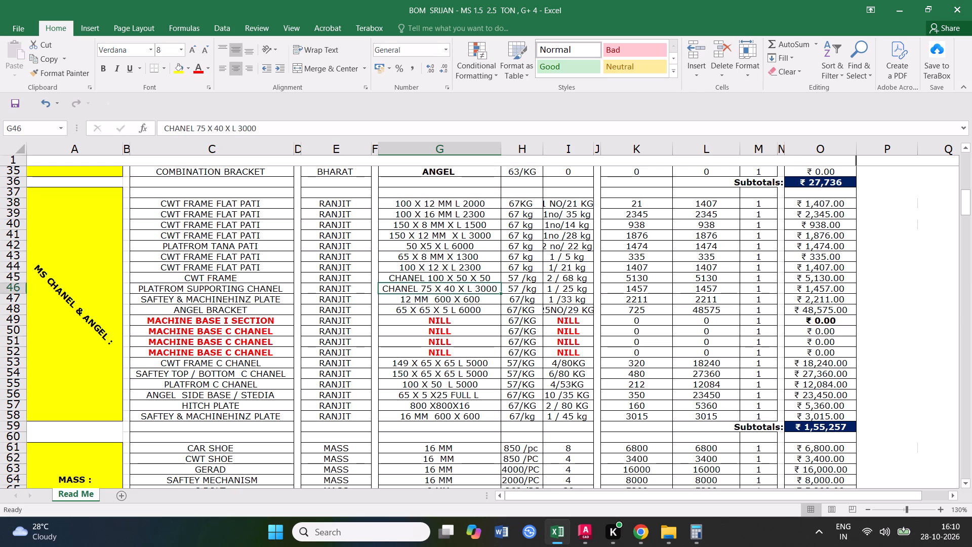
Switch to Chrome and set the plate length to 2000 mm in the steel sheets and plates calculator.
click(479, 204)
click(638, 528)
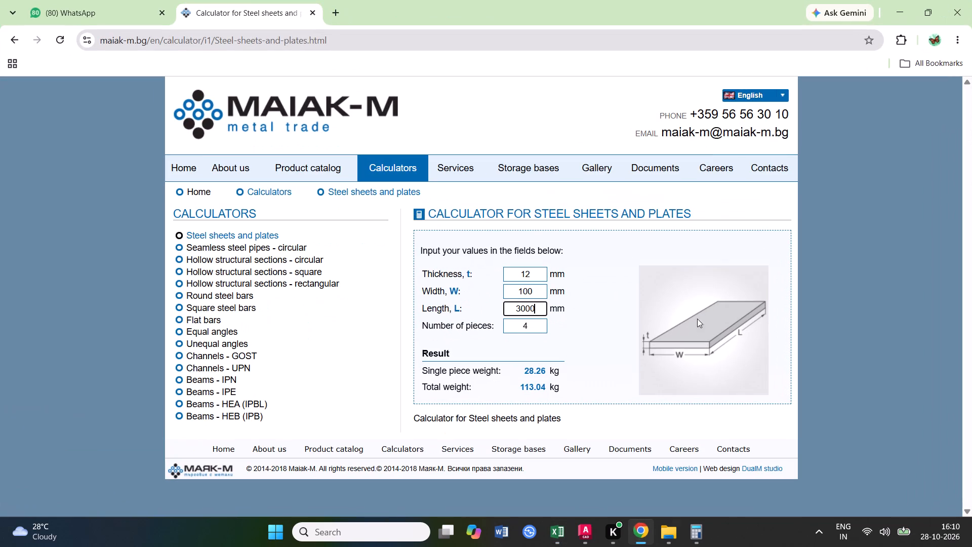
drag(542, 310, 507, 310)
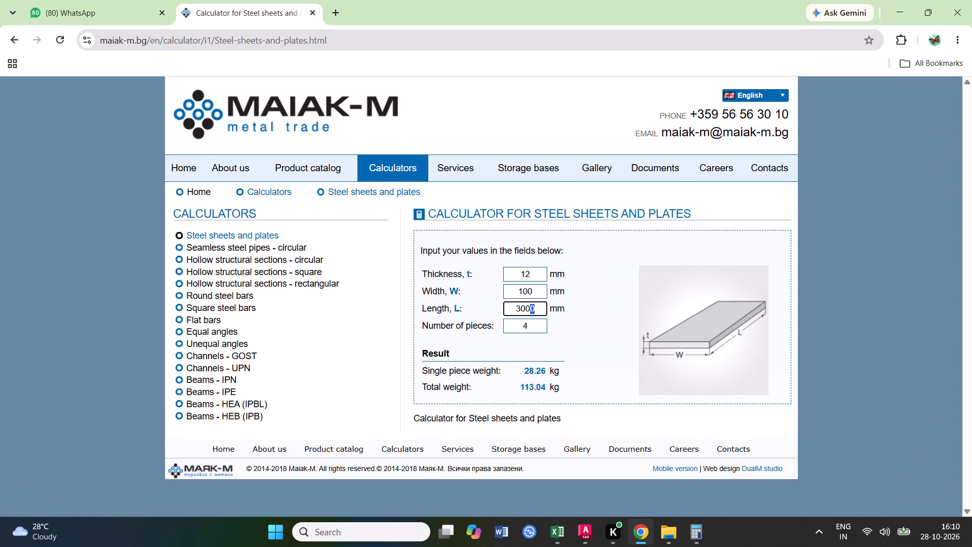
text(2000)
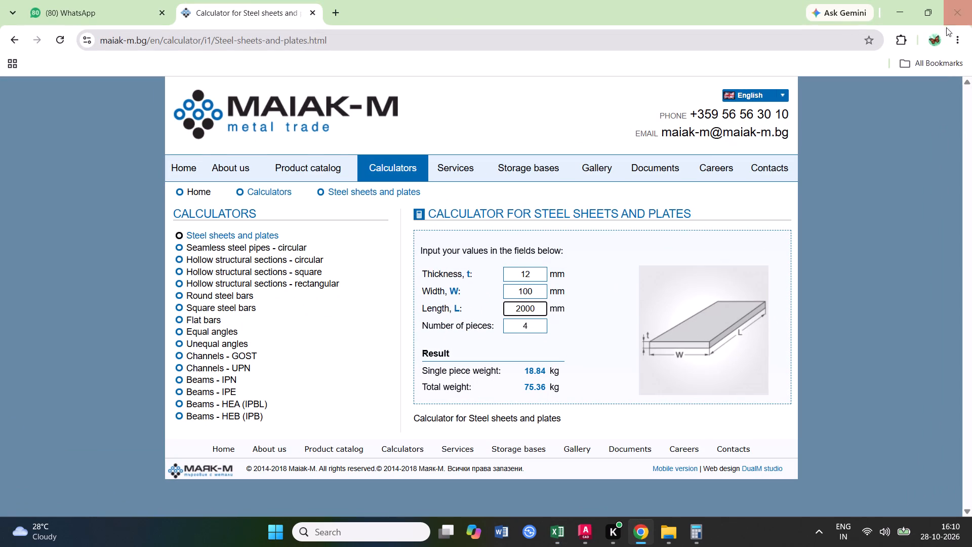
click(900, 14)
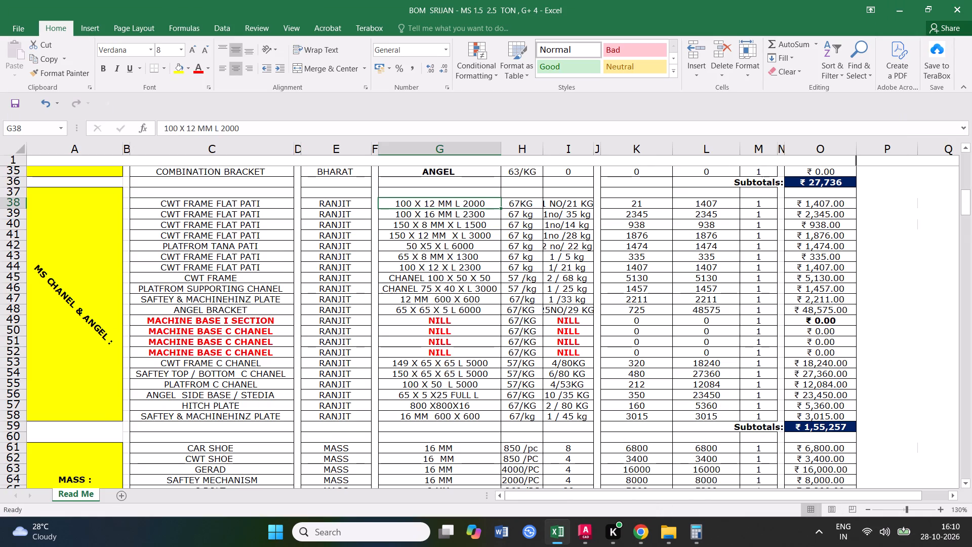
Check the row's quantity, go back to Chrome, and set the plate calculator's number of pieces to 1.
click(525, 202)
click(546, 203)
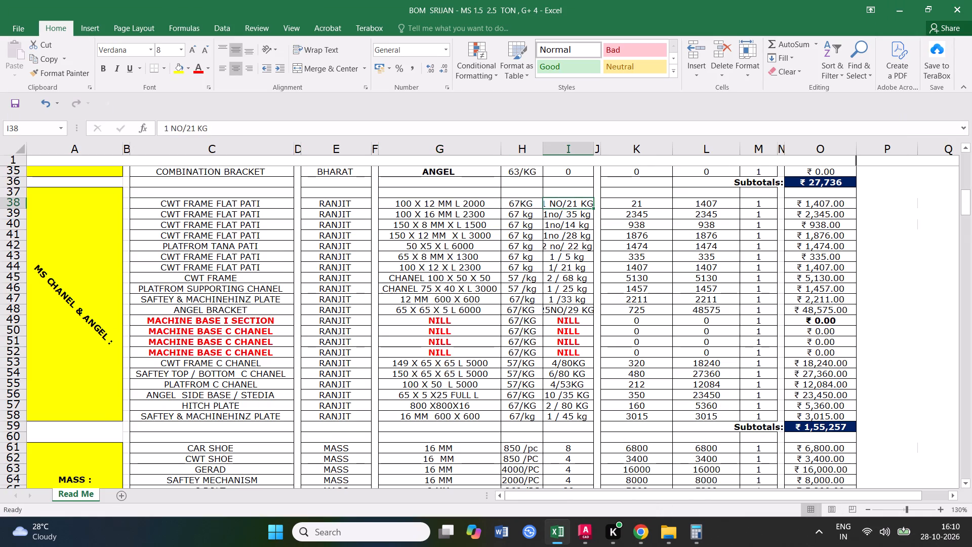
click(580, 204)
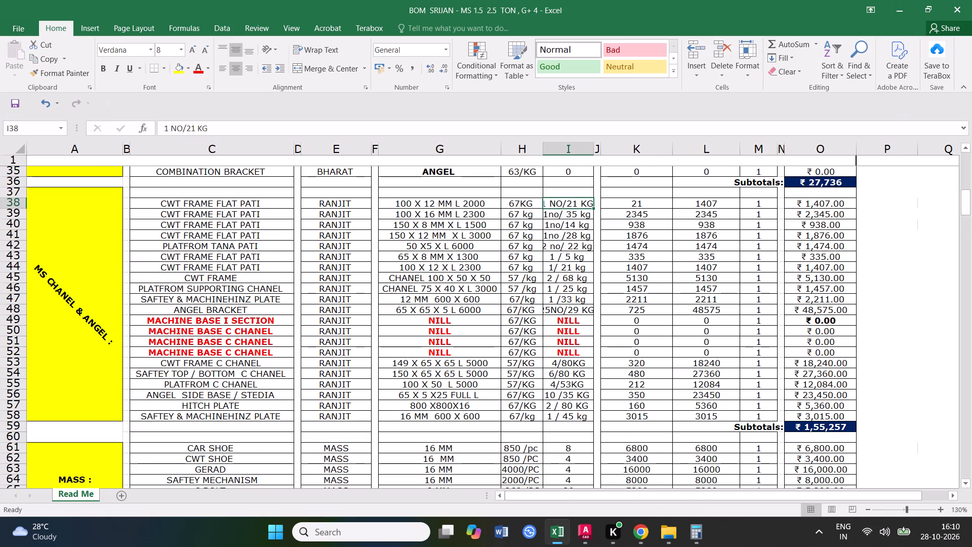
click(574, 219)
click(575, 204)
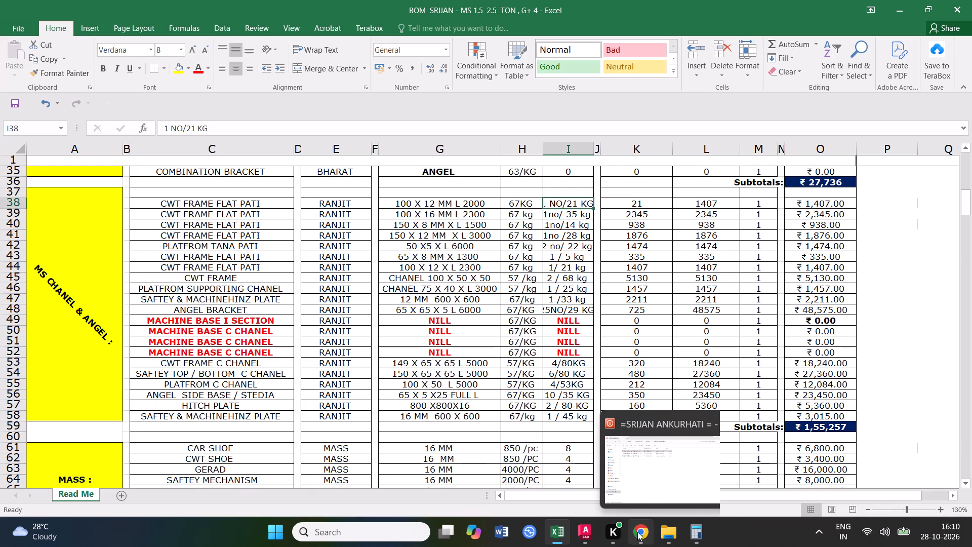
click(638, 490)
click(534, 291)
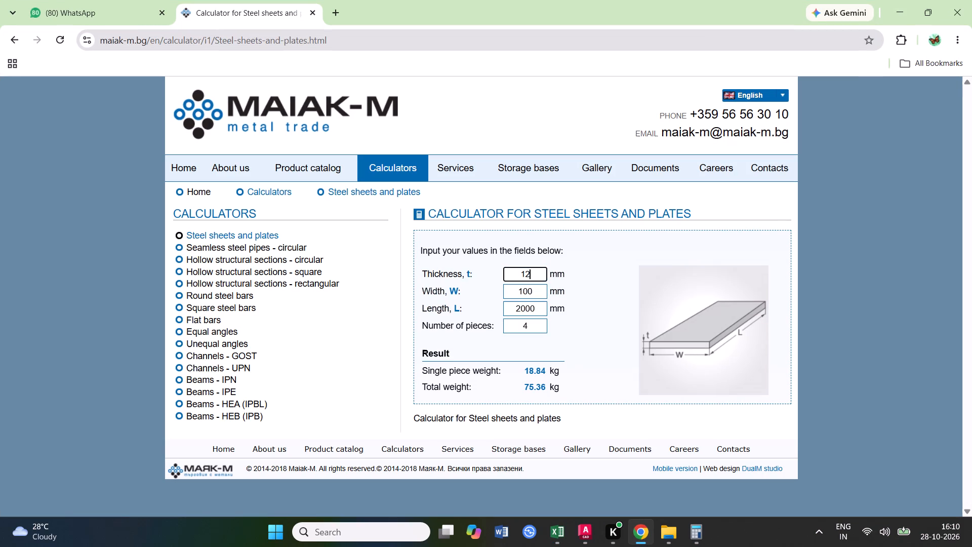
click(533, 276)
click(537, 291)
click(539, 308)
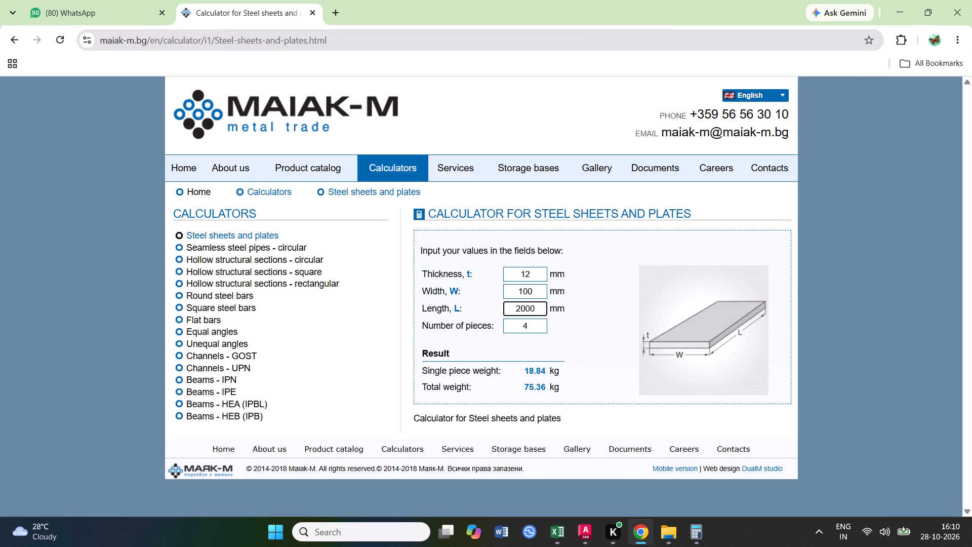
click(535, 325)
drag(533, 325, 523, 327)
key(1)
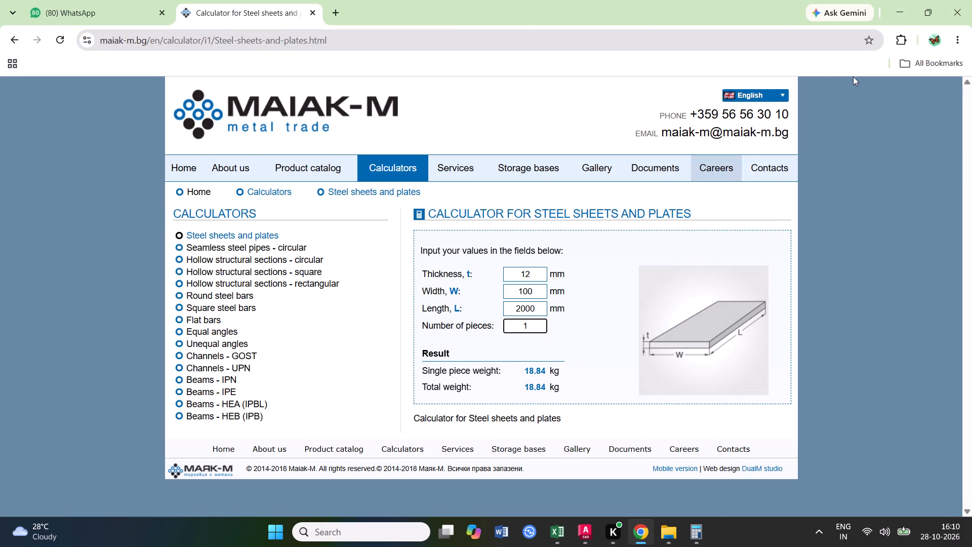
Back in Excel, set the quantity of the 100 X 12 MM L 2000 CWT FRAME FLAT PATI row to 1 NO/18 KG.
click(900, 17)
double_click(578, 202)
drag(578, 202, 568, 202)
text(18)
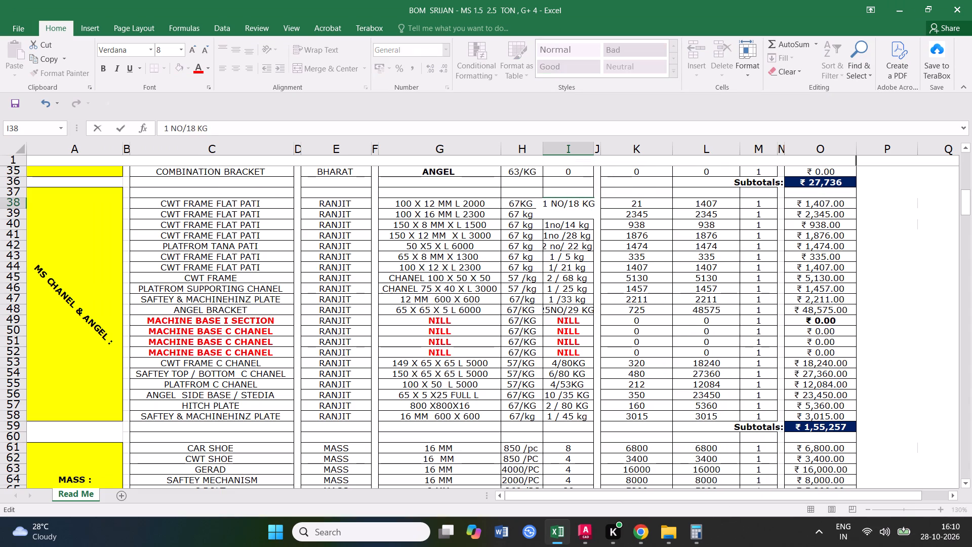
click(628, 269)
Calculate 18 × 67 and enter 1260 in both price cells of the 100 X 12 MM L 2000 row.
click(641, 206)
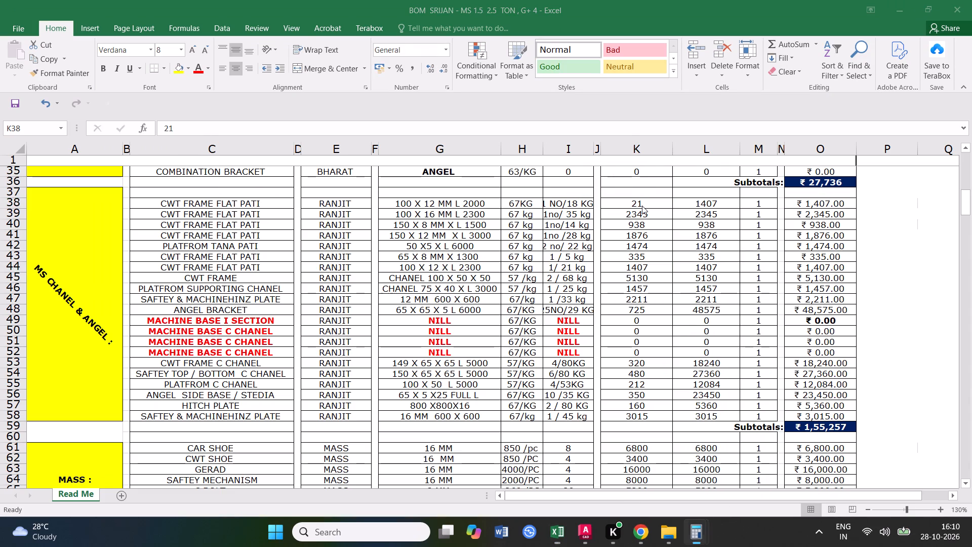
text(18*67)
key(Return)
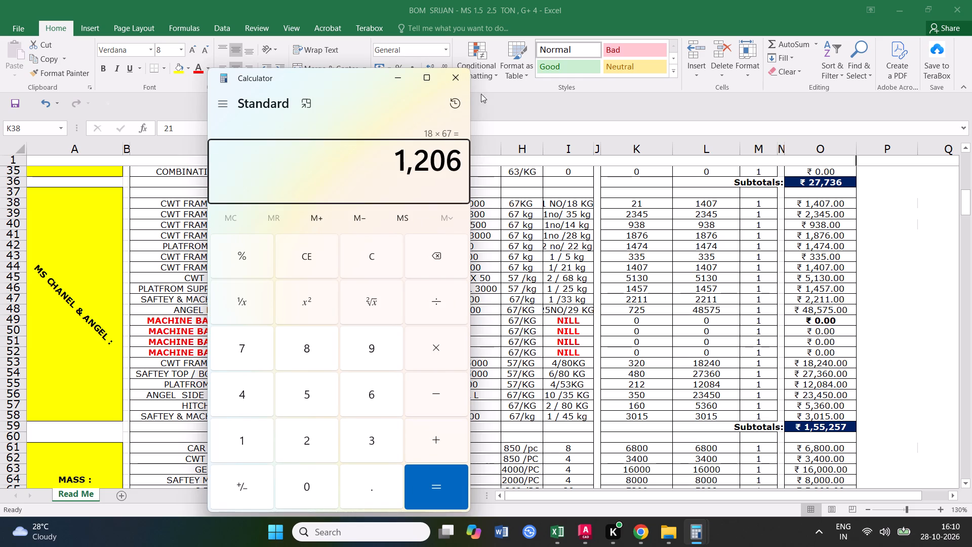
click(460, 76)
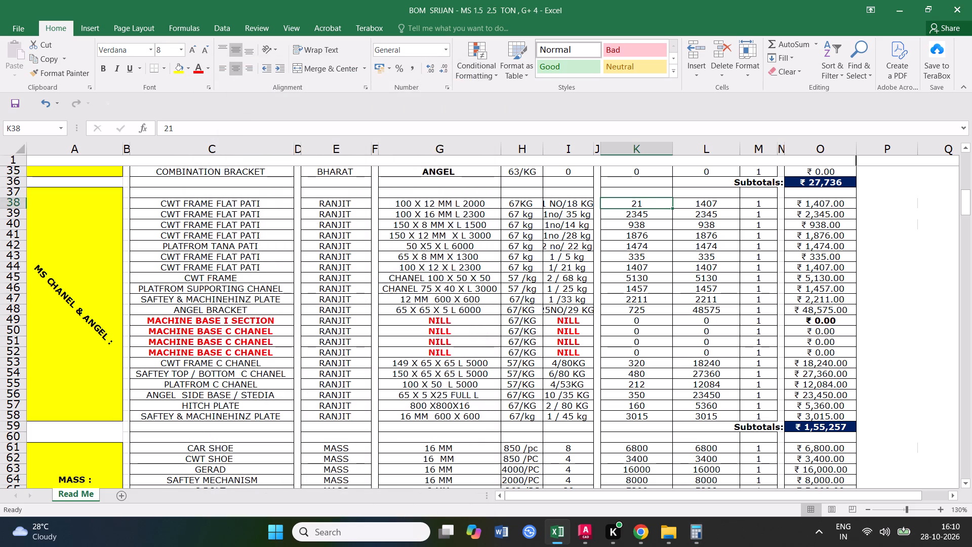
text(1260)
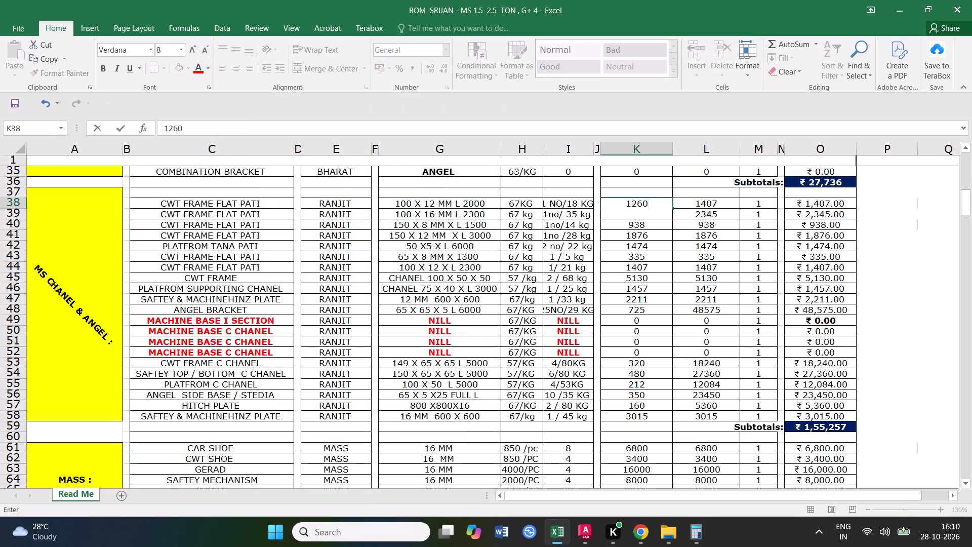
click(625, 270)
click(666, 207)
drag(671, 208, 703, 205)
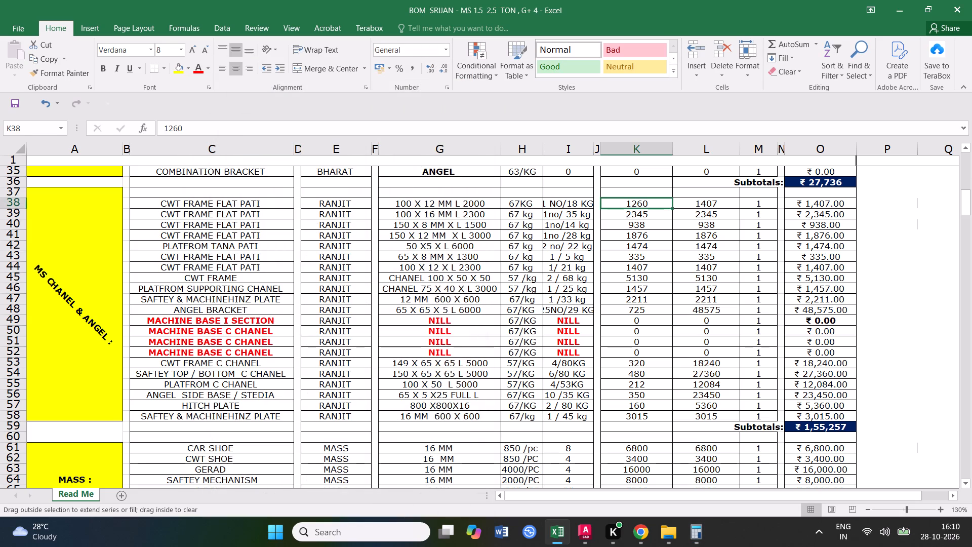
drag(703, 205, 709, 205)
Recalculate 18 × 67 and set both price cells of the 100 X 12 MM L 2000 row to 1206.
double_click(663, 204)
drag(660, 204, 630, 204)
key(BackSpace)
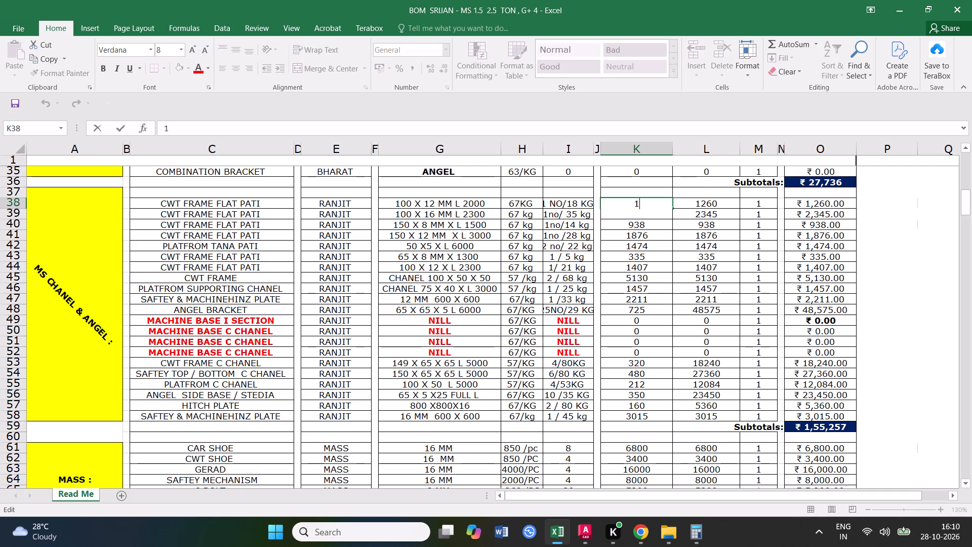
key(BackSpace)
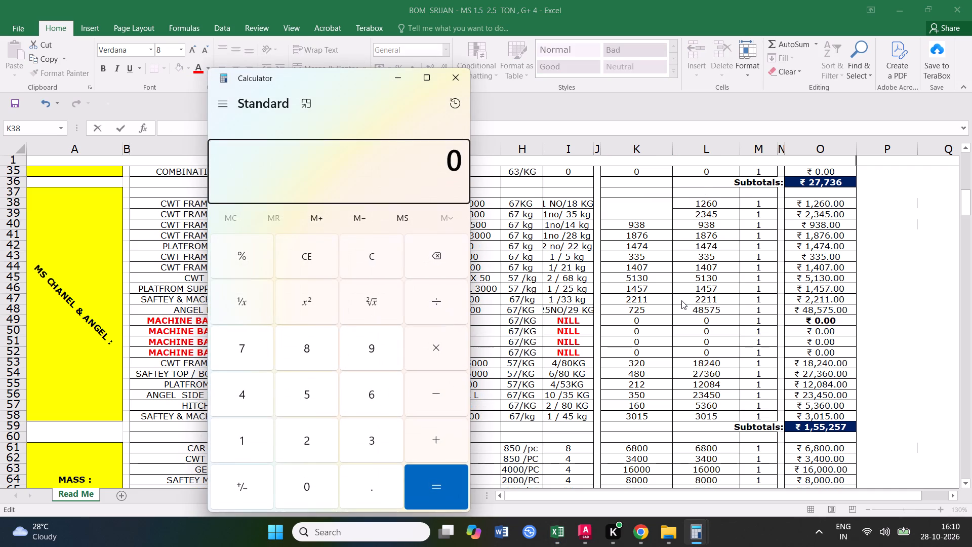
text(18*67)
key(Return)
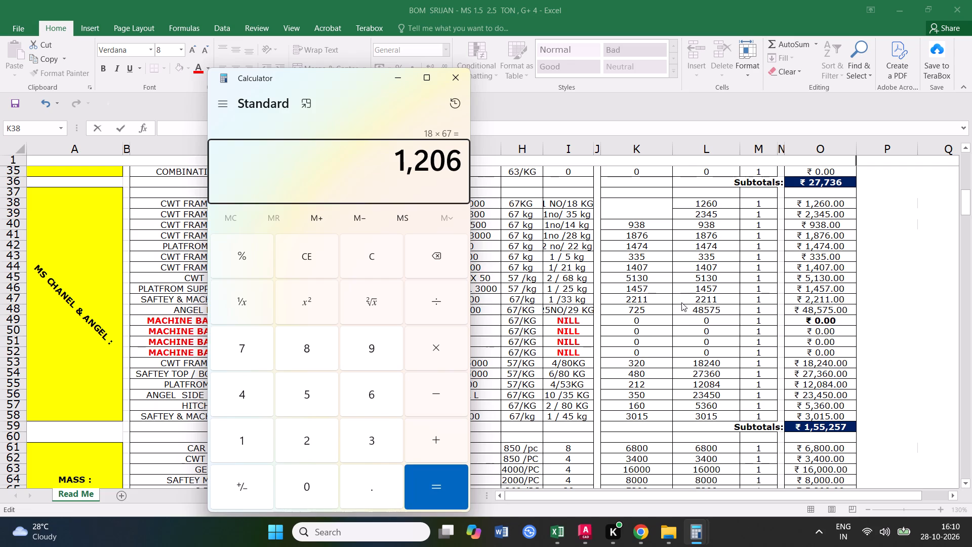
click(460, 77)
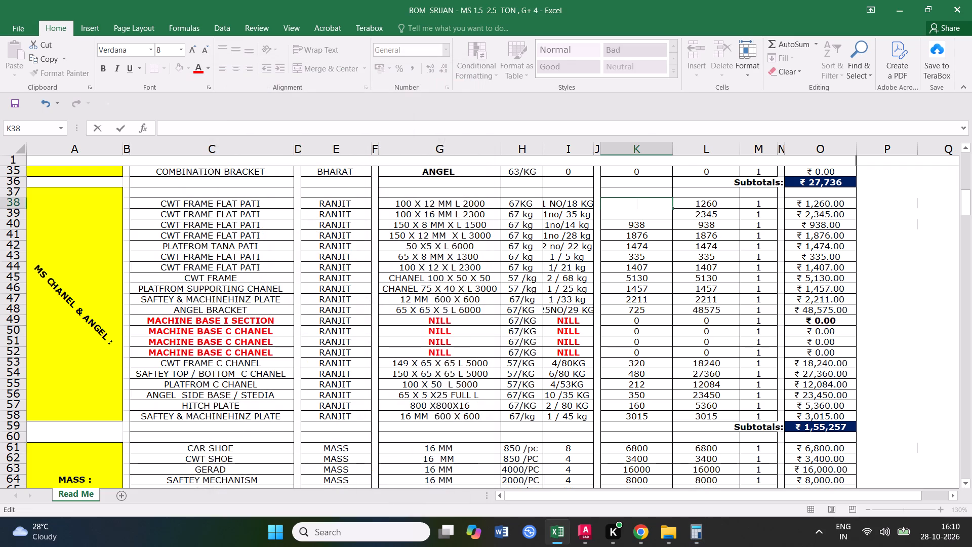
text(1206)
click(710, 247)
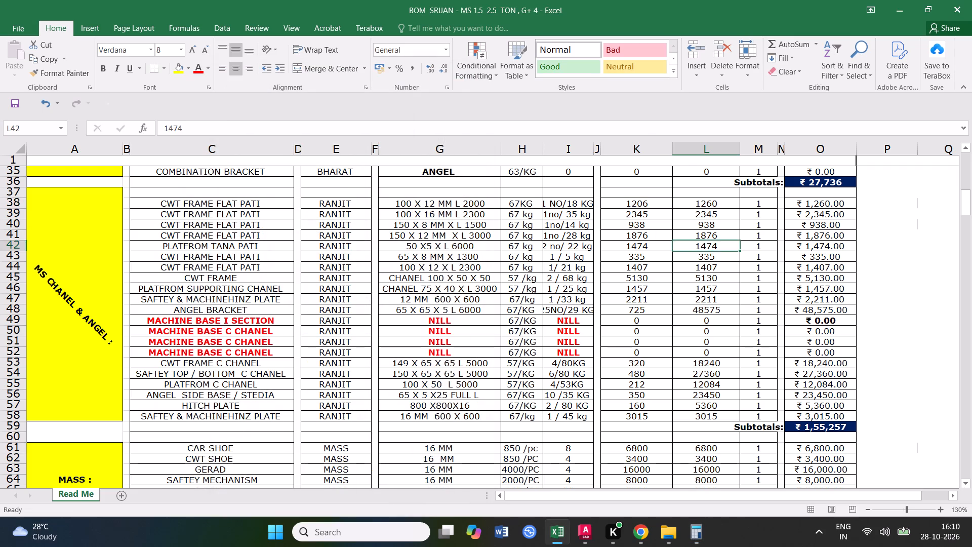
click(654, 203)
drag(672, 208, 713, 204)
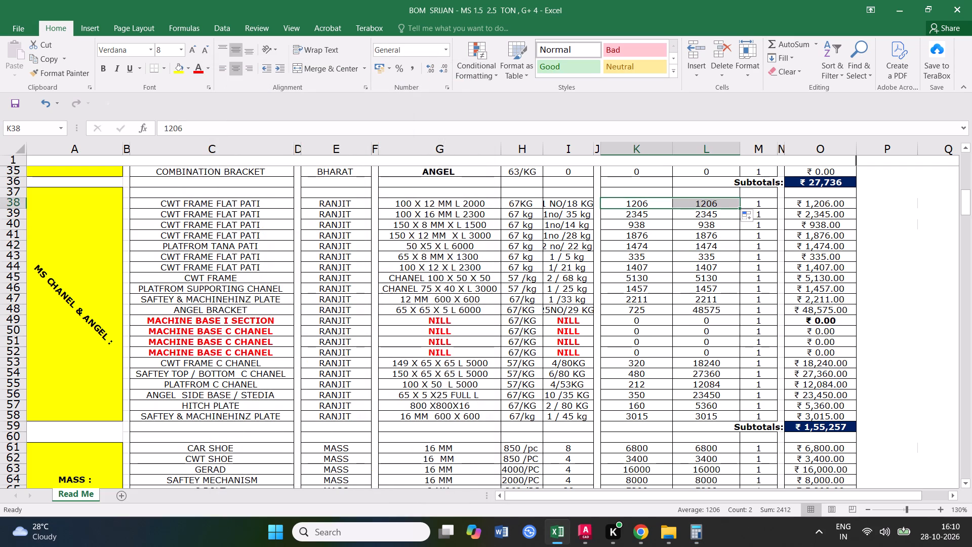
Save the workbook.
click(12, 201)
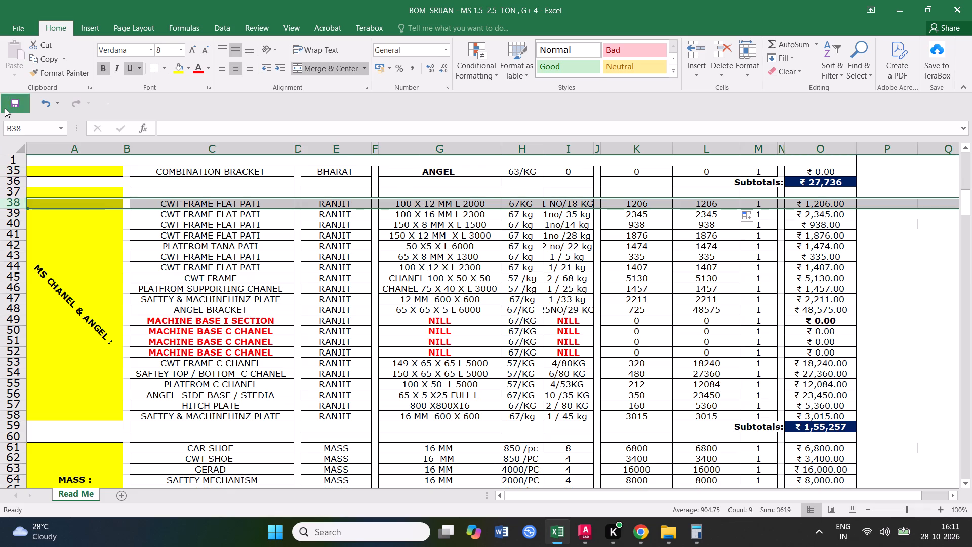
click(7, 103)
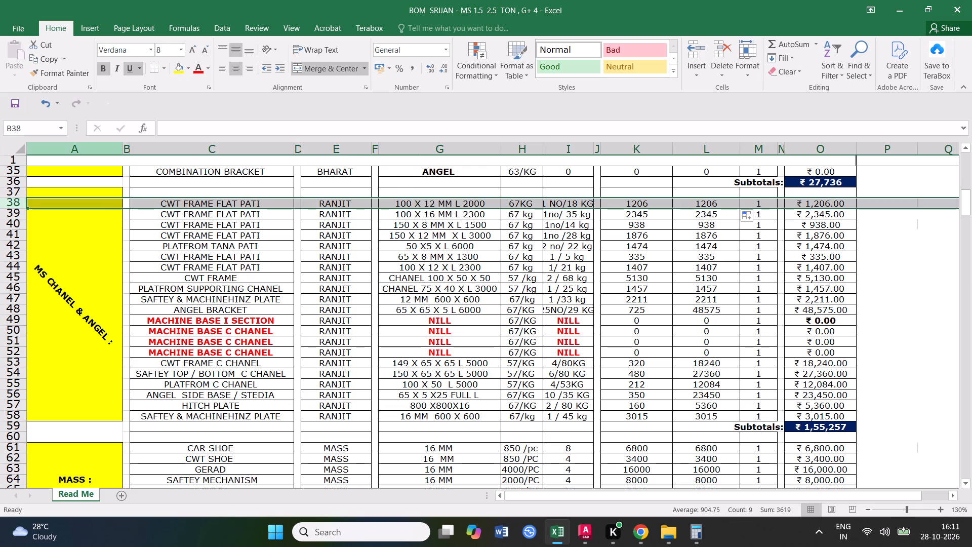
Change the size of the second CWT FRAME FLAT PATI row to 100 X 16 MM L 2000.
click(12, 212)
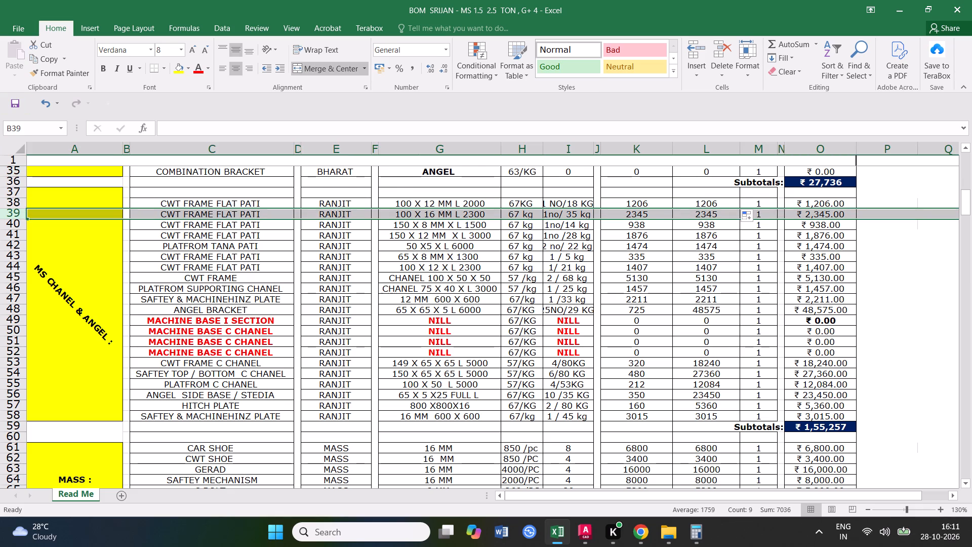
double_click(477, 215)
click(474, 215)
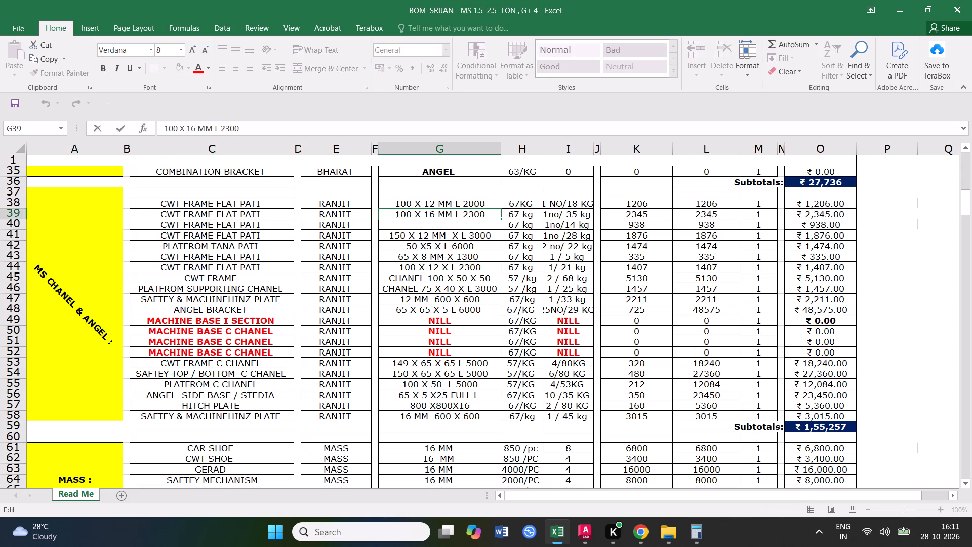
key(BackSpace)
key(0)
click(484, 259)
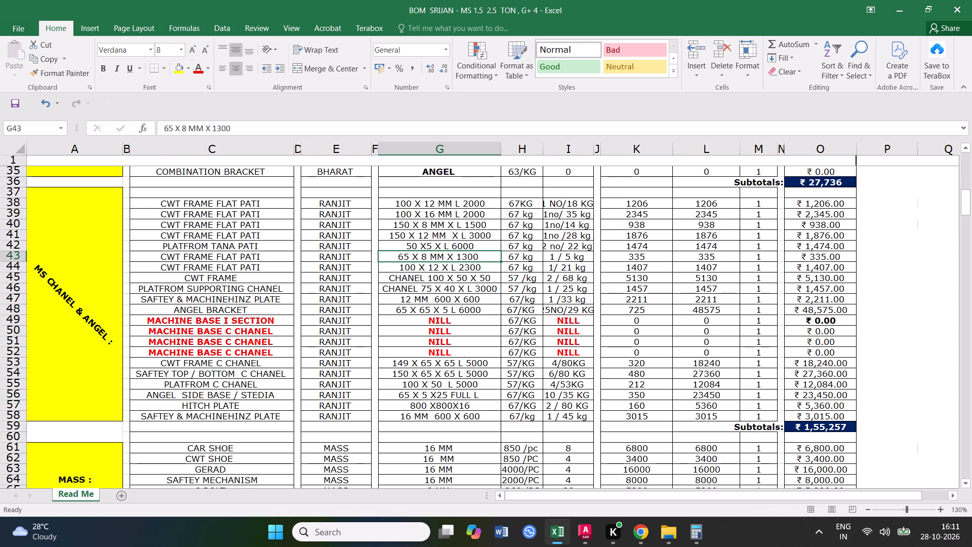
Switch to Chrome and set the plate thickness to 16 mm in the steel sheets and plates calculator.
click(640, 532)
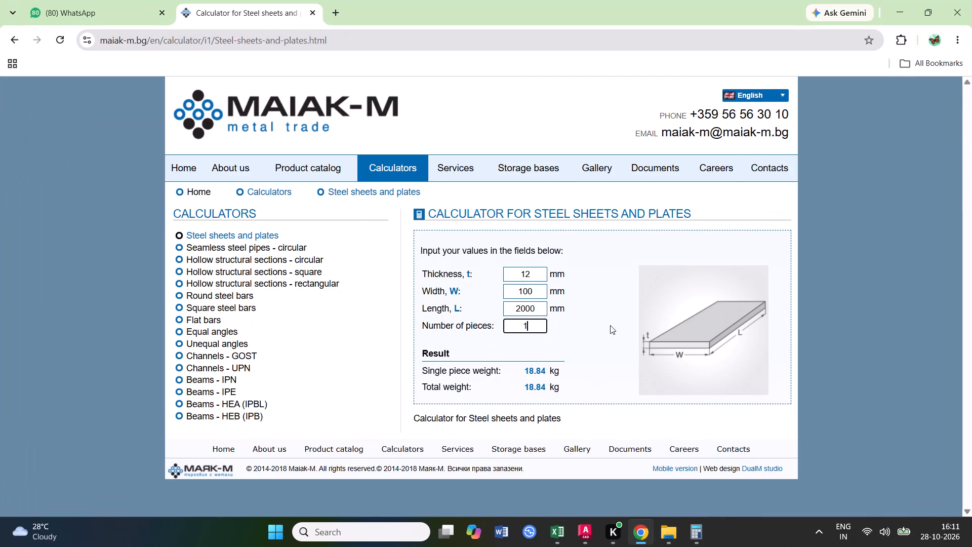
drag(533, 276, 519, 276)
text(16)
click(902, 14)
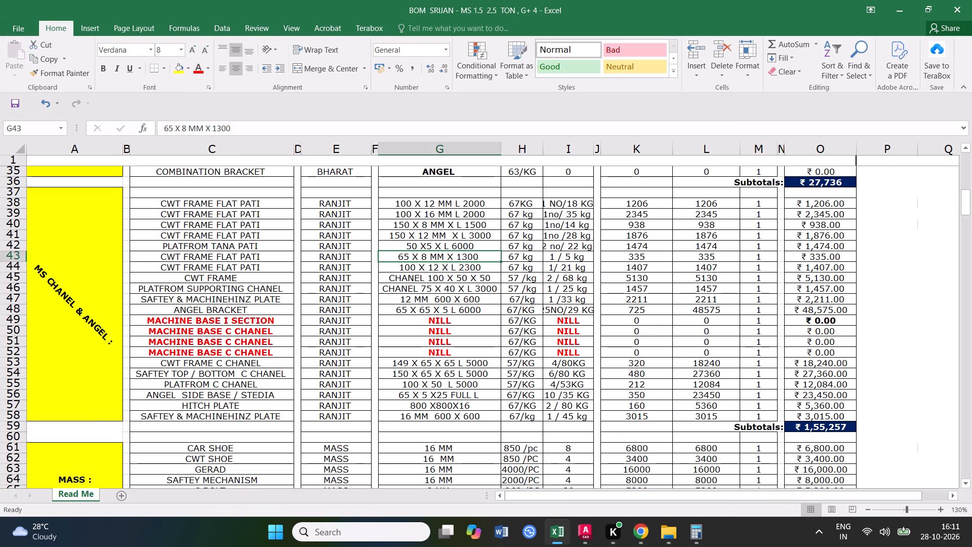
In Excel, change the weight in the 100 X 16 MM L 2000 row's quantity cell to 25 kg.
click(573, 215)
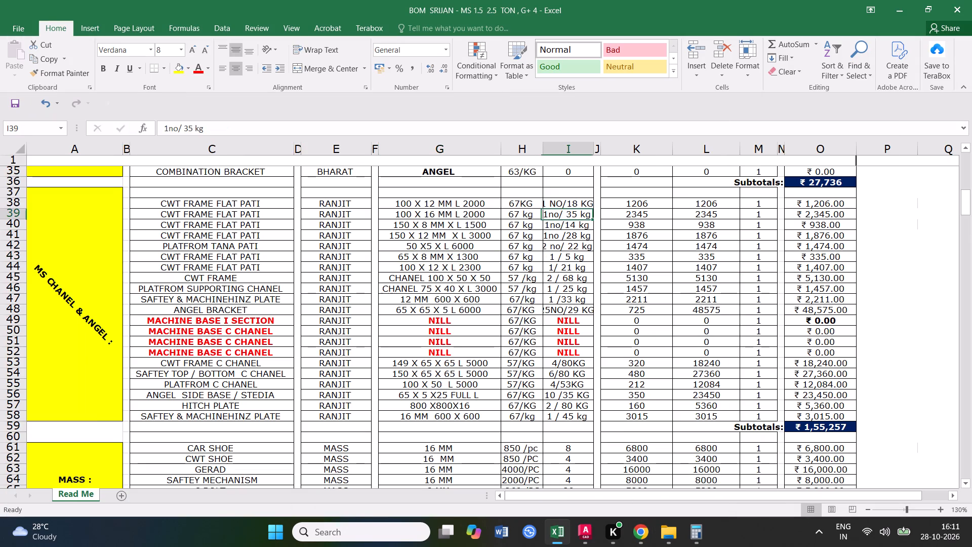
click(576, 215)
double_click(579, 215)
drag(579, 215, 569, 215)
text(25)
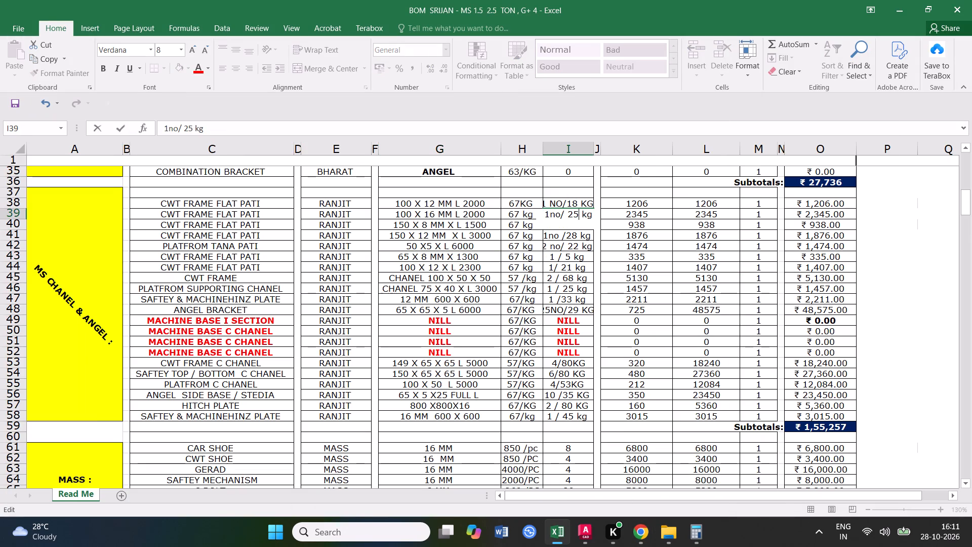
click(579, 256)
Calculate 25 × 67 and set both price cells of the 100 X 16 MM L 2000 row to 1675.
click(641, 214)
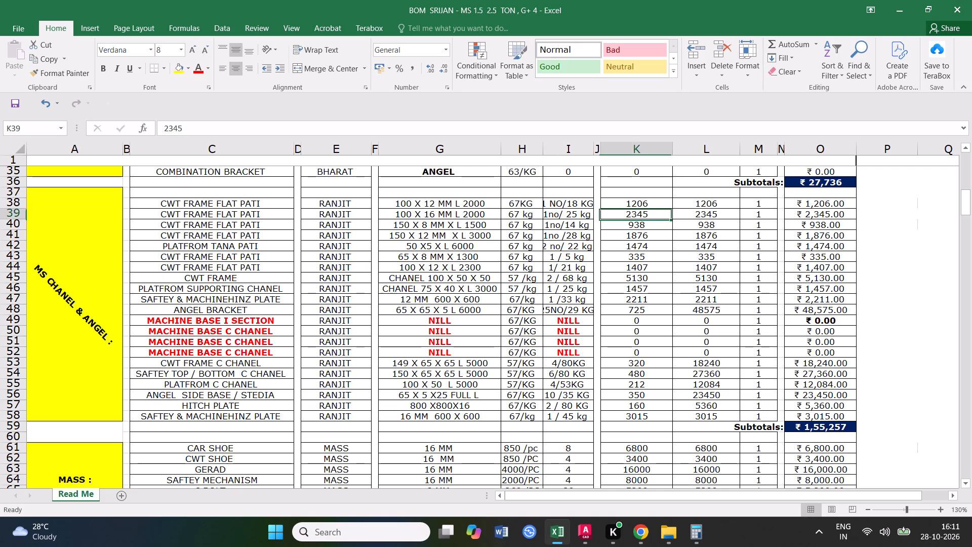
text(25*67)
key(Return)
click(451, 77)
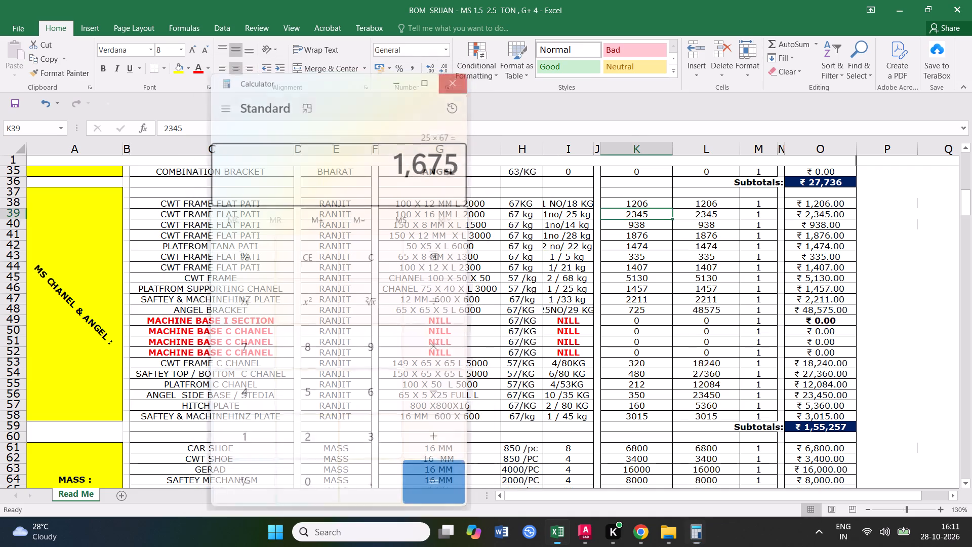
text(1675)
click(634, 247)
click(642, 213)
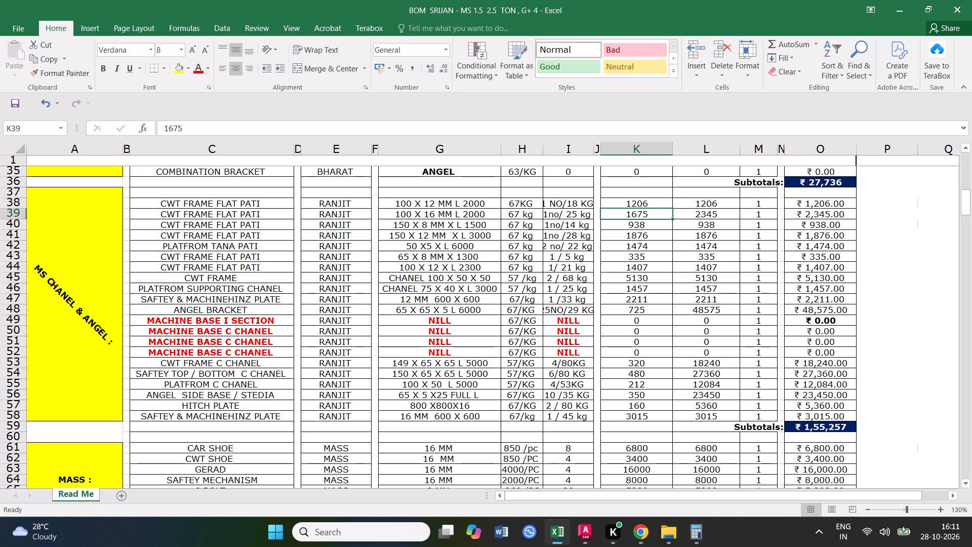
drag(673, 218, 713, 218)
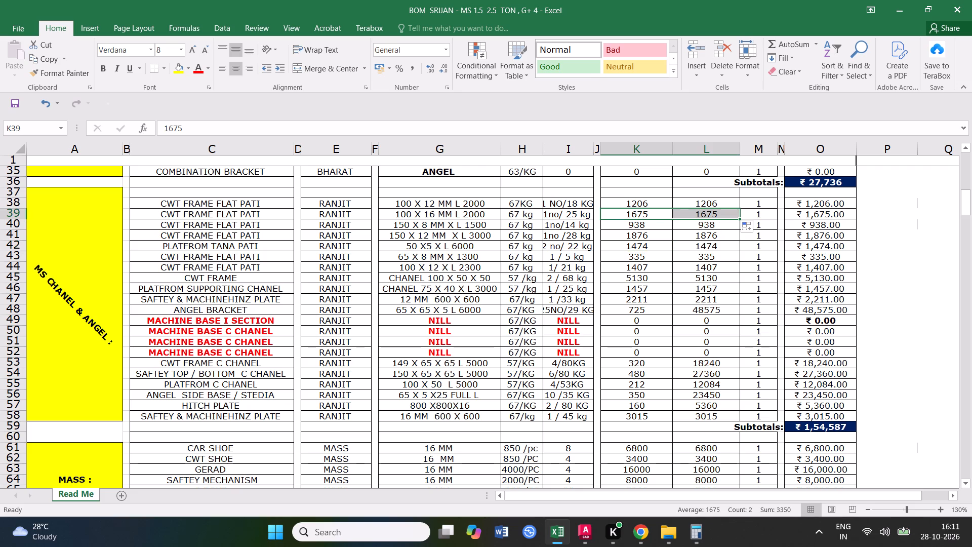
Save the workbook.
click(12, 213)
click(13, 108)
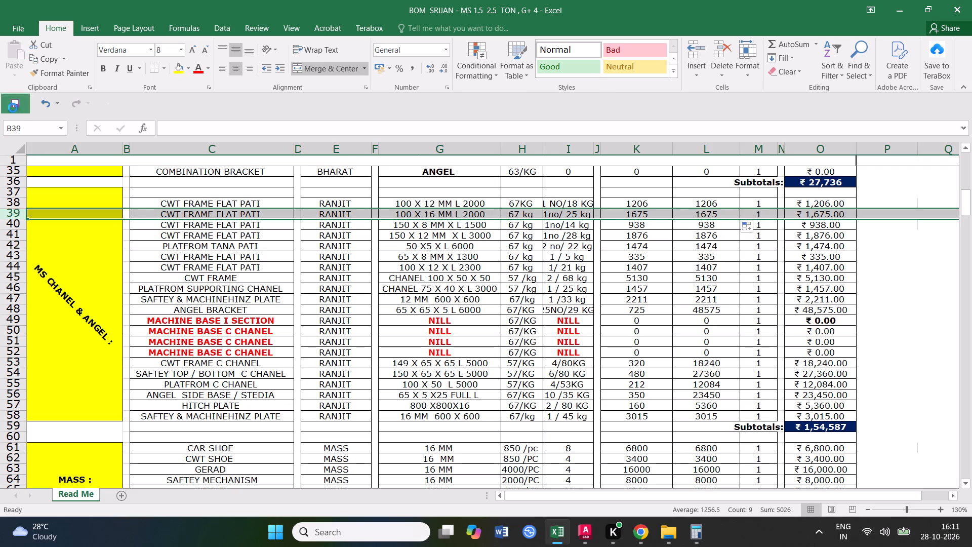
Change the size of the third CWT FRAME FLAT PATI row to 150 X 8 MM X L 1200.
click(12, 224)
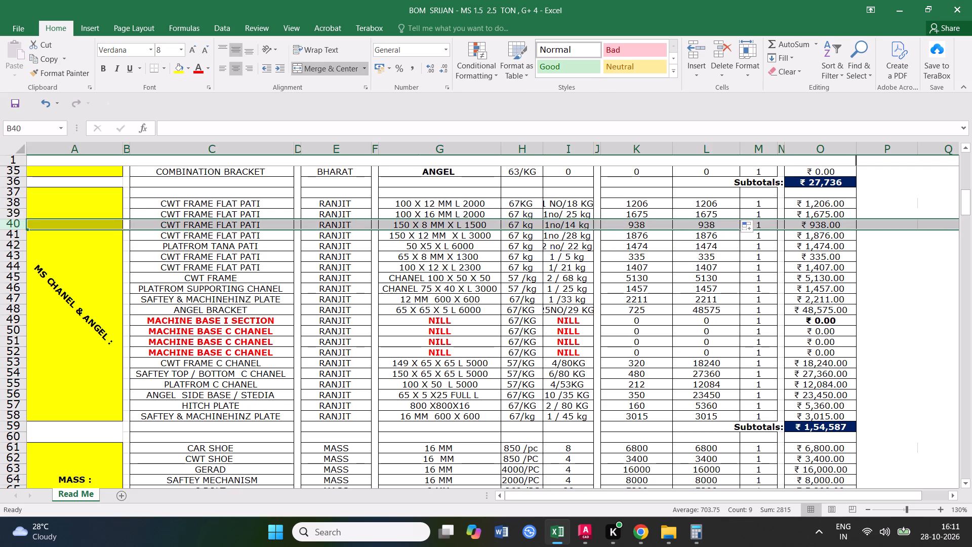
double_click(483, 226)
click(474, 226)
key(BackSpace)
key(2)
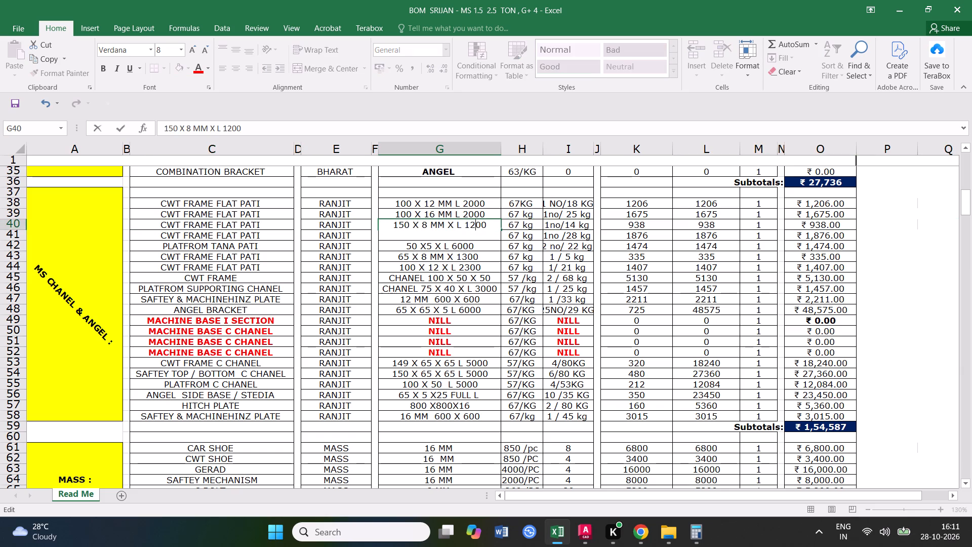
click(448, 283)
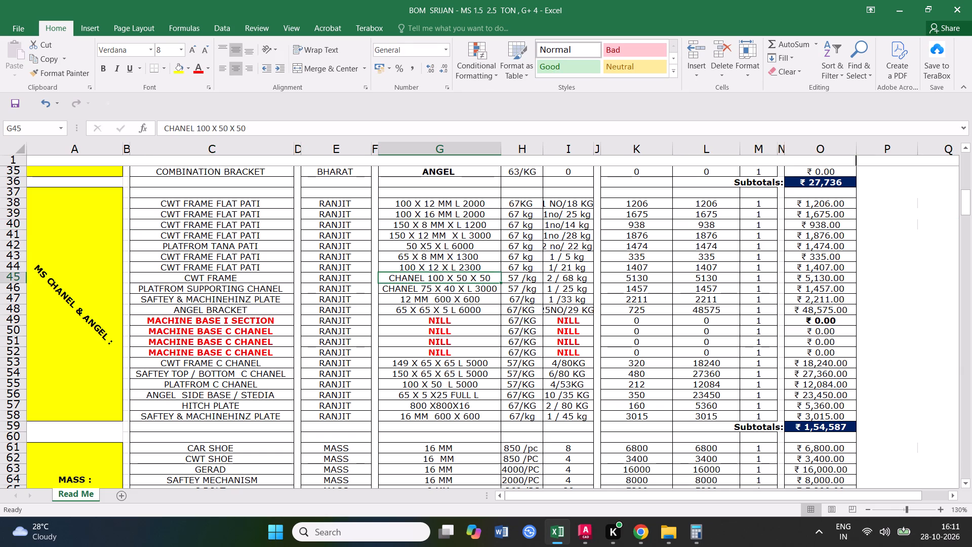
click(472, 227)
Switch to Chrome and set the steel sheets and plates calculator to 8 mm thickness and 1200 mm length.
click(647, 469)
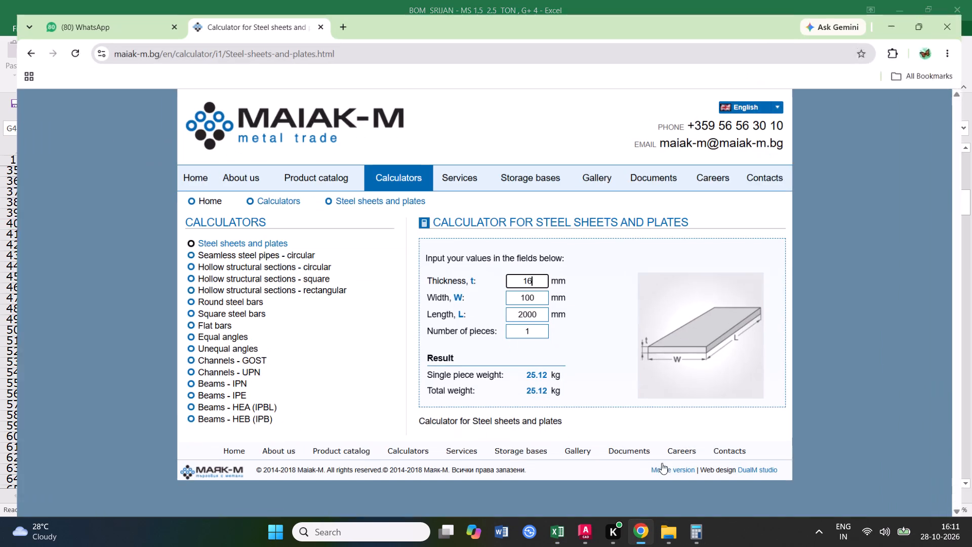
drag(530, 275, 511, 281)
key(8)
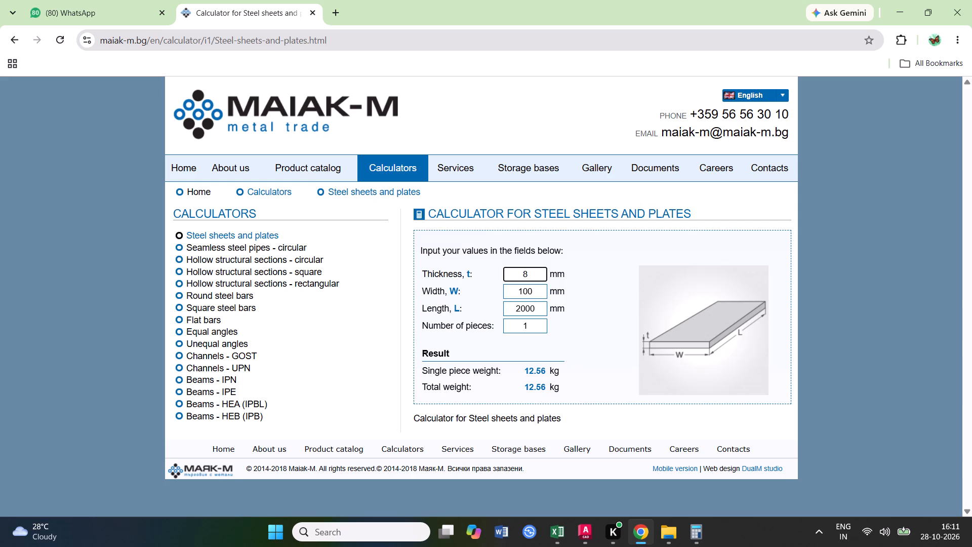
click(533, 291)
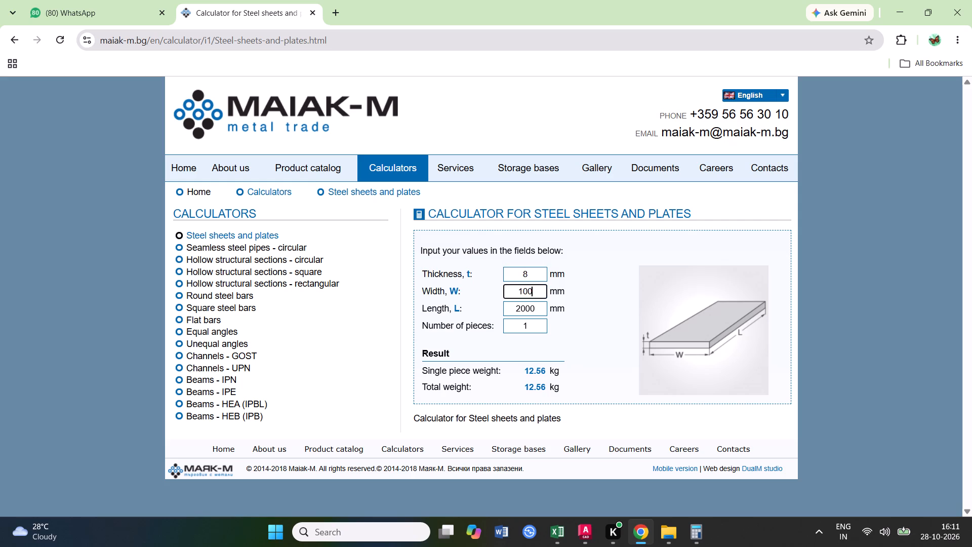
click(533, 309)
click(537, 291)
click(536, 311)
click(535, 289)
drag(539, 306, 516, 306)
text(1200)
click(906, 10)
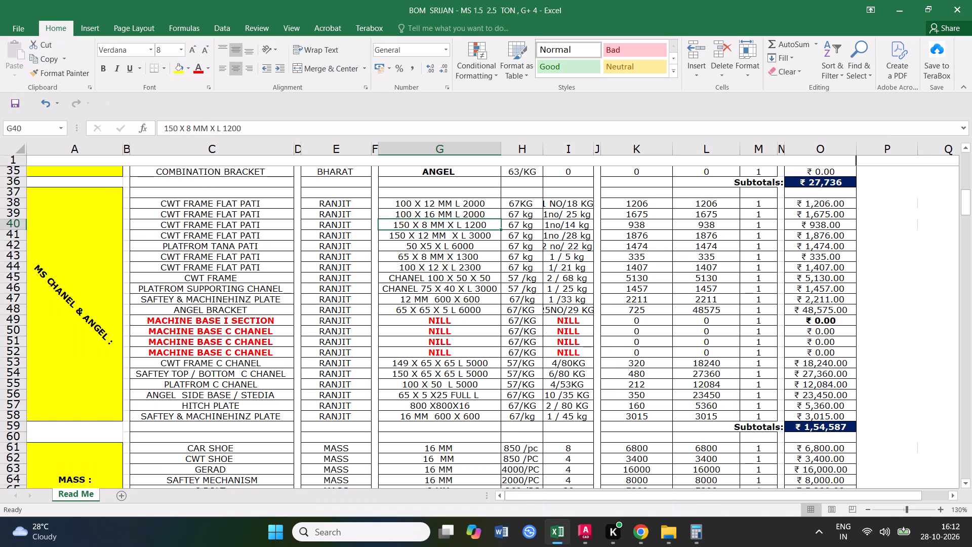
In Excel, change the weight in the 150 X 8 MM X L 1200 row's quantity cell to 8 kg.
click(577, 238)
double_click(577, 226)
drag(577, 226, 573, 226)
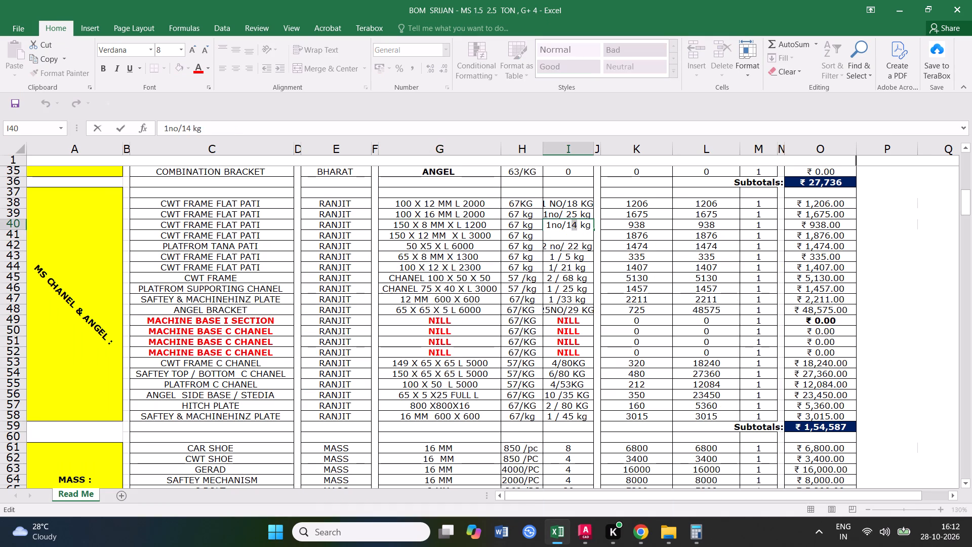
drag(573, 226, 568, 226)
key(8)
click(595, 262)
Calculate 67 × 8 and set both price cells of the 150 X 8 MM X L 1200 row to 536.
click(647, 225)
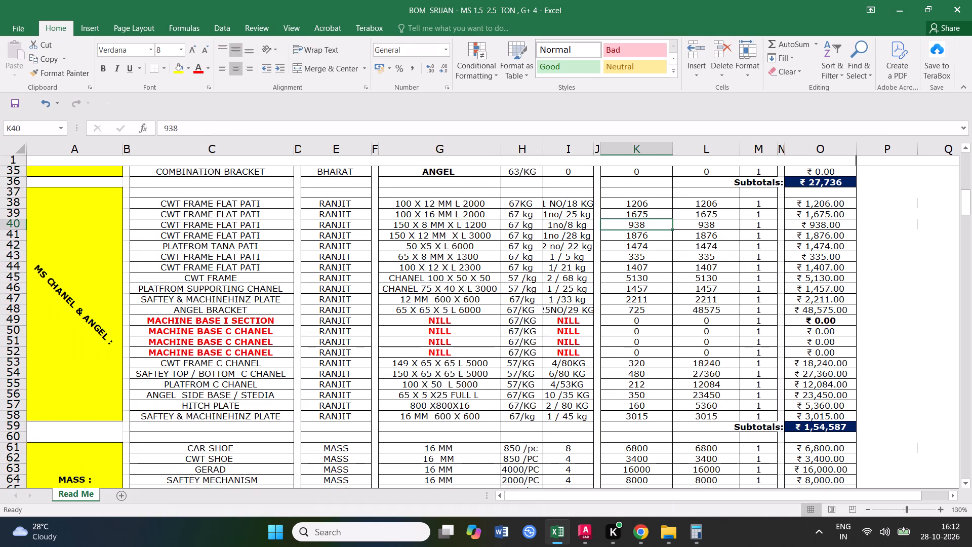
text(67*8)
key(Return)
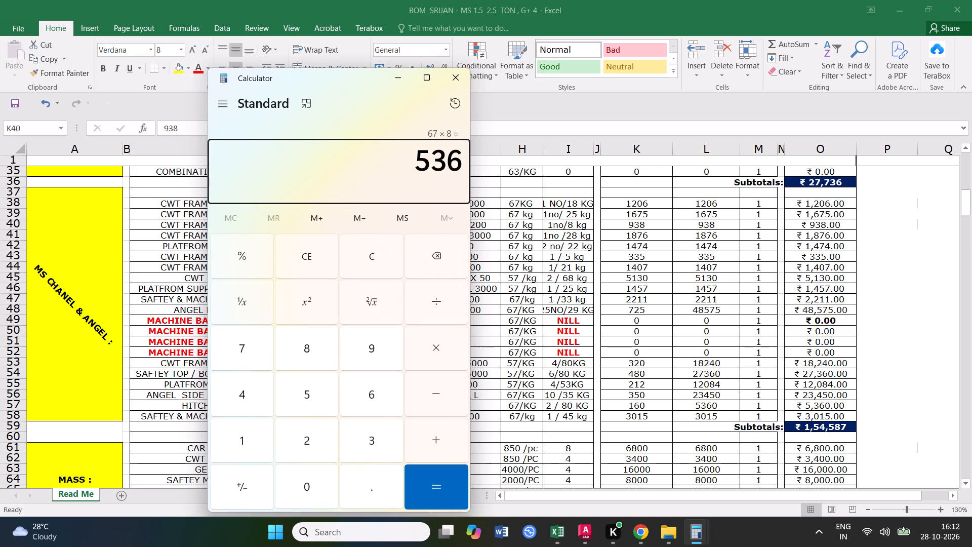
click(449, 80)
text(536)
click(621, 269)
click(650, 226)
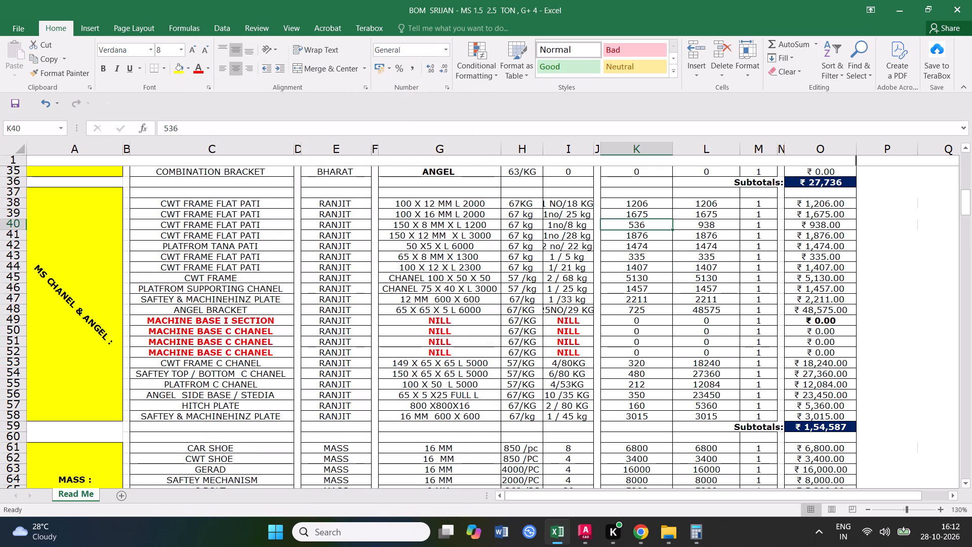
drag(673, 230, 715, 228)
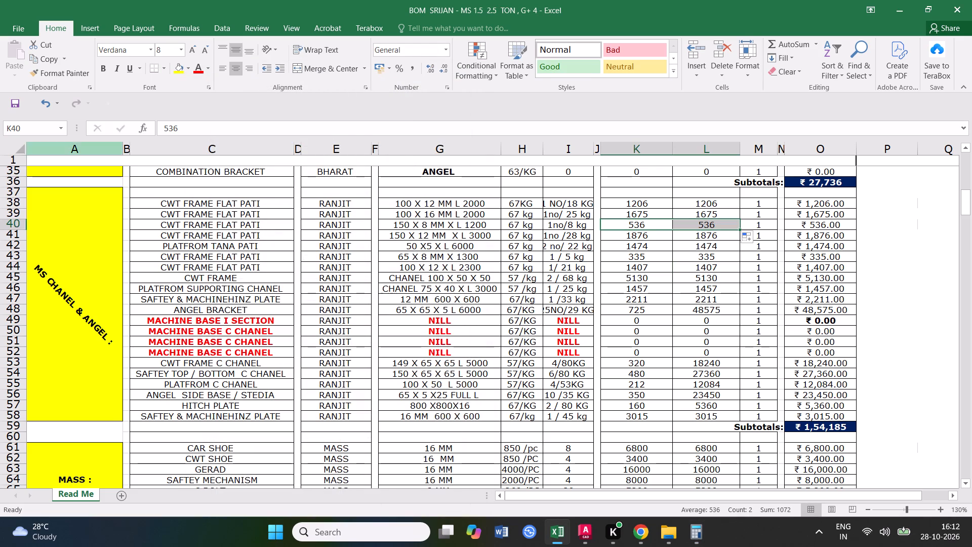
Save the workbook with the updated flat pati rows.
click(11, 102)
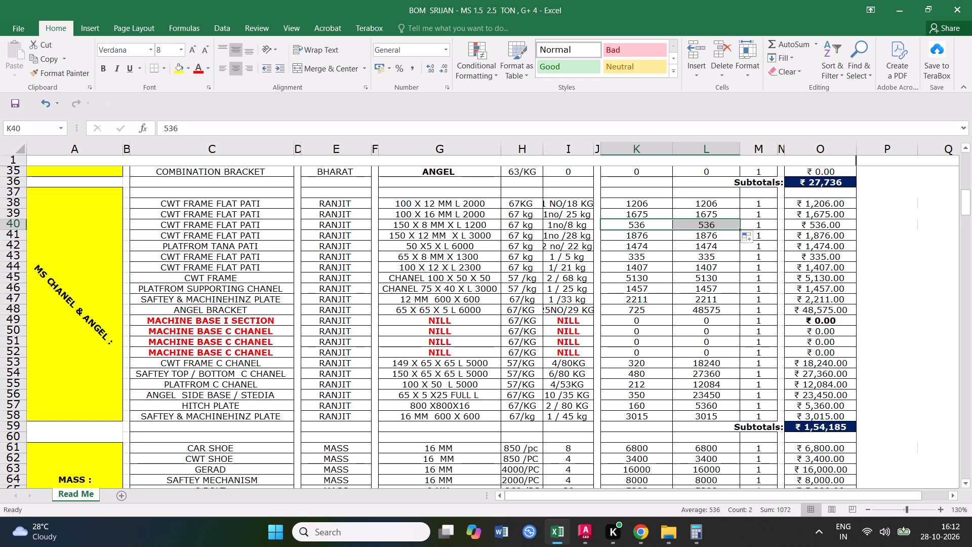
click(19, 226)
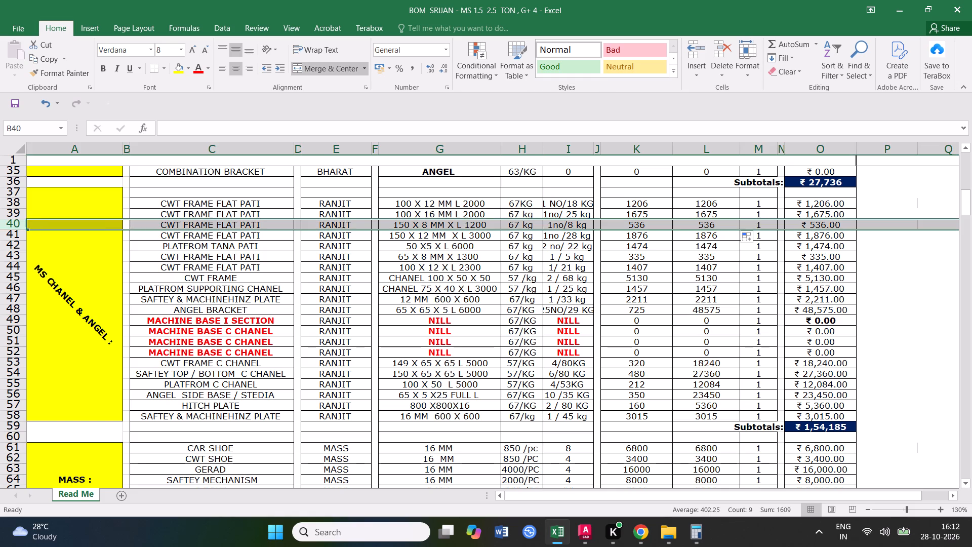
click(14, 237)
click(13, 107)
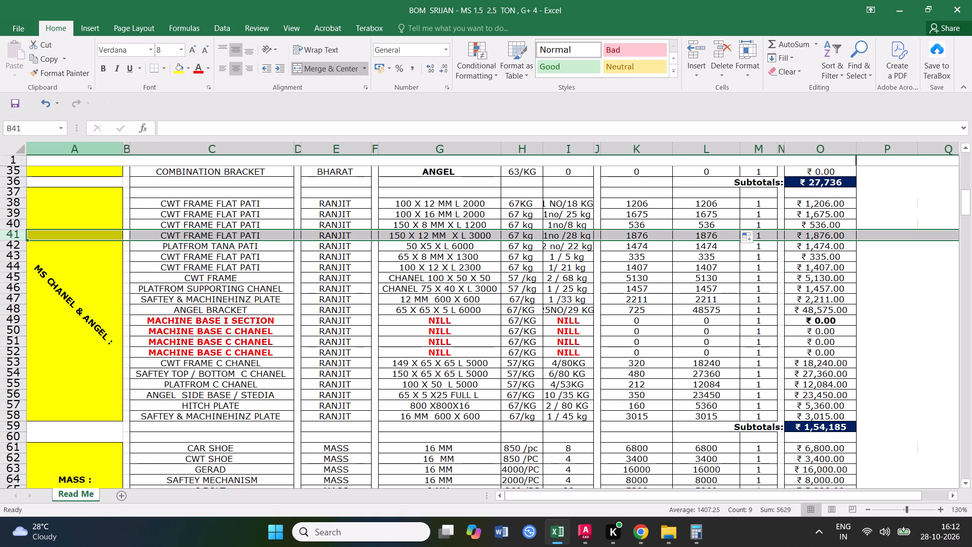
Check the PLATFROM TANA PATI row and the remaining CWT FRAME FLAT PATI rows against the rest of the bill of materials.
click(14, 247)
click(12, 256)
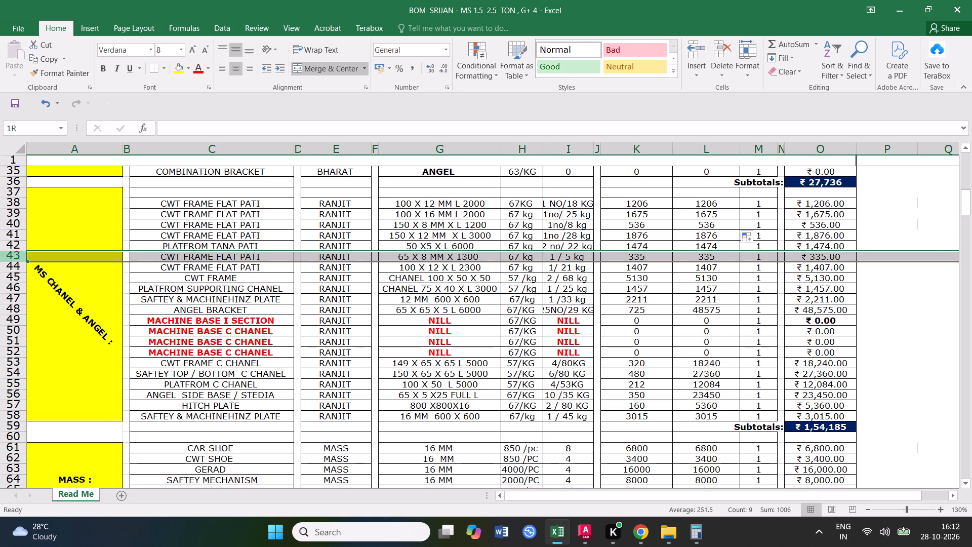
scroll(329, 332, up, 2)
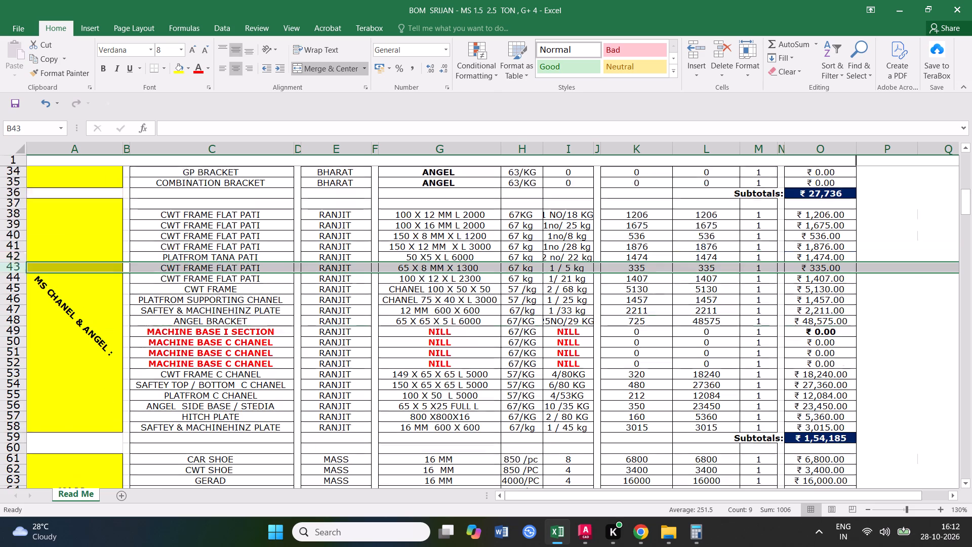
scroll(329, 332, up, 6)
scroll(348, 317, down, 4)
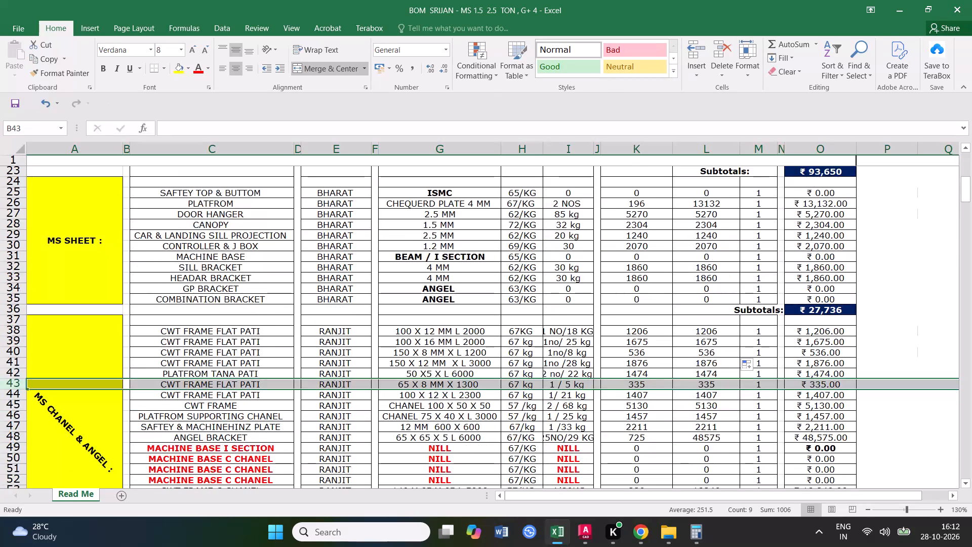
scroll(344, 310, down, 5)
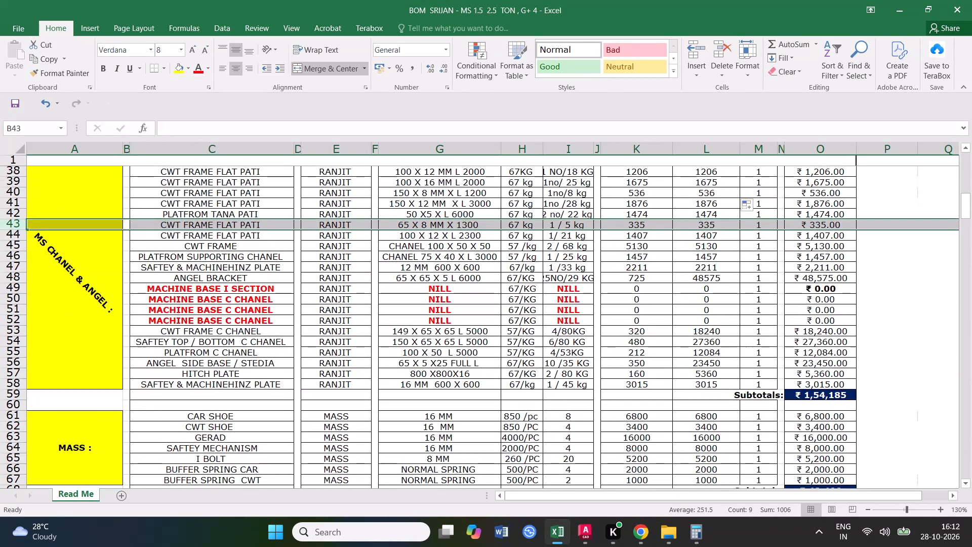
click(15, 223)
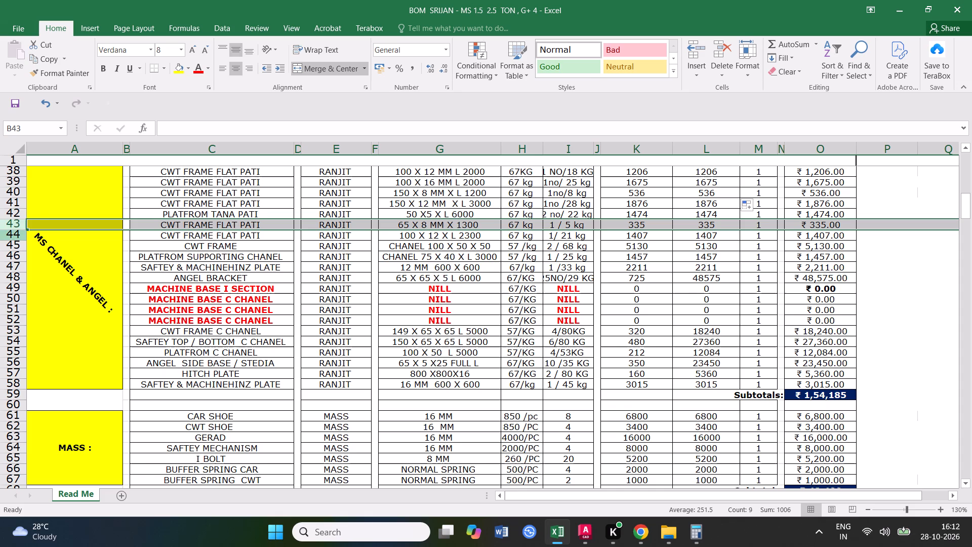
click(21, 236)
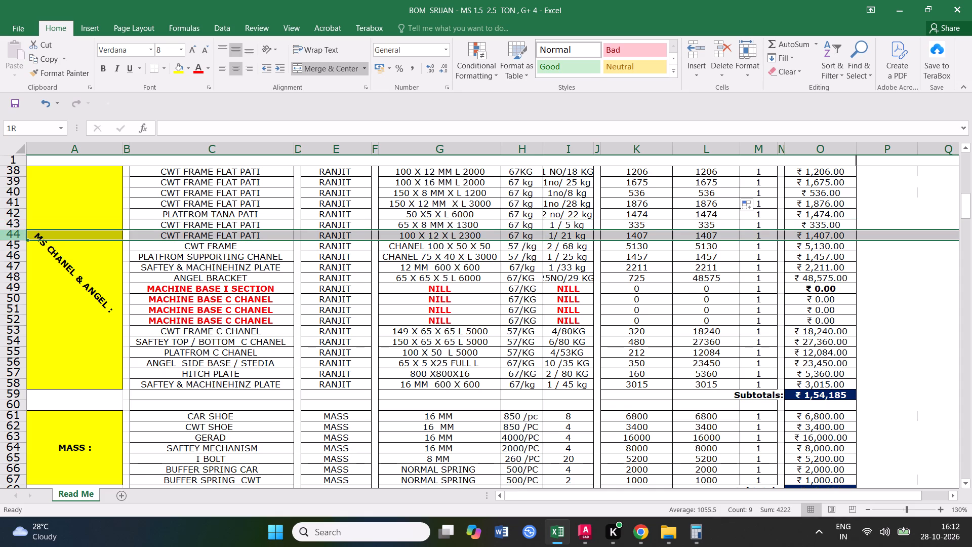
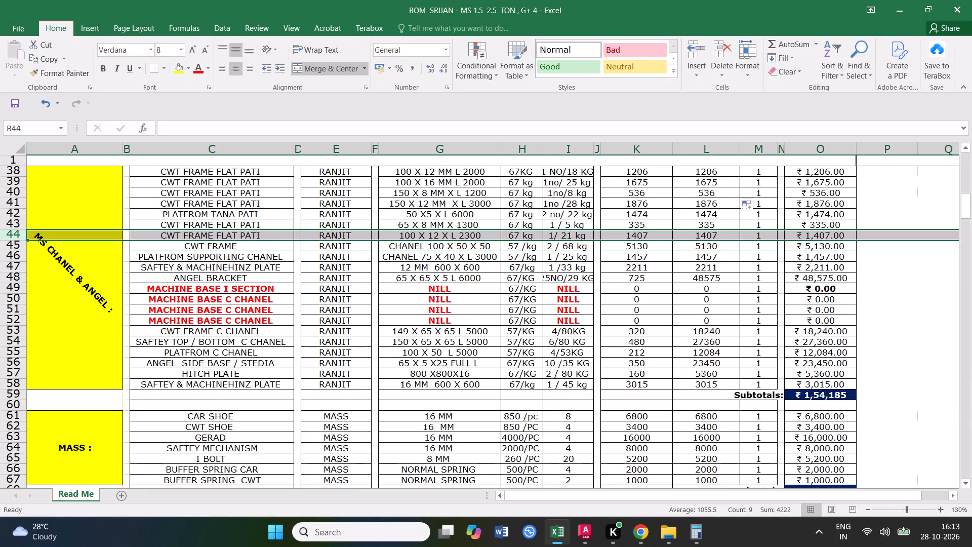
Check the 100 X 12 X L 2300 flat pati, CWT FRAME, PLATFROM SUPPORTING CHANEL, machine hinge plate and ANGEL BRACKET rows.
click(18, 233)
click(294, 273)
click(193, 235)
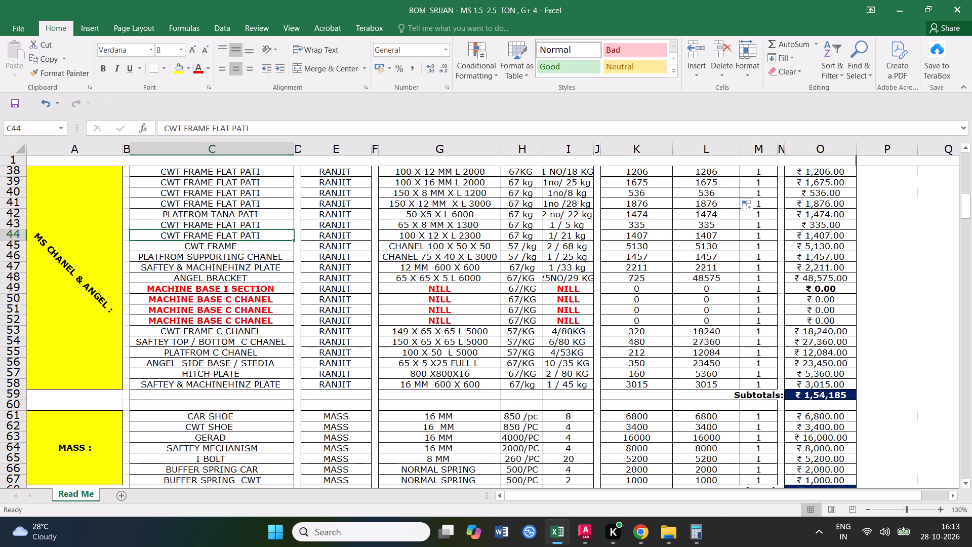
click(12, 235)
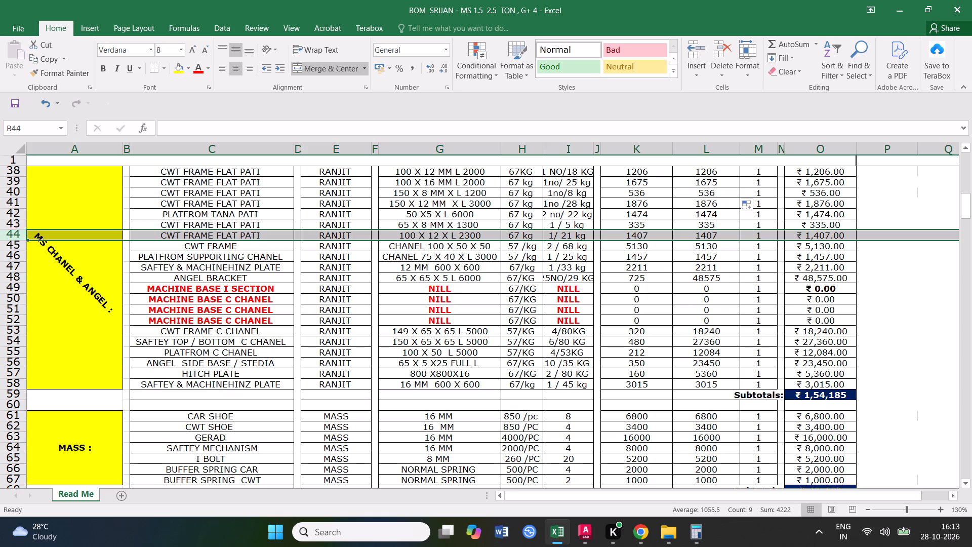
click(21, 106)
click(224, 248)
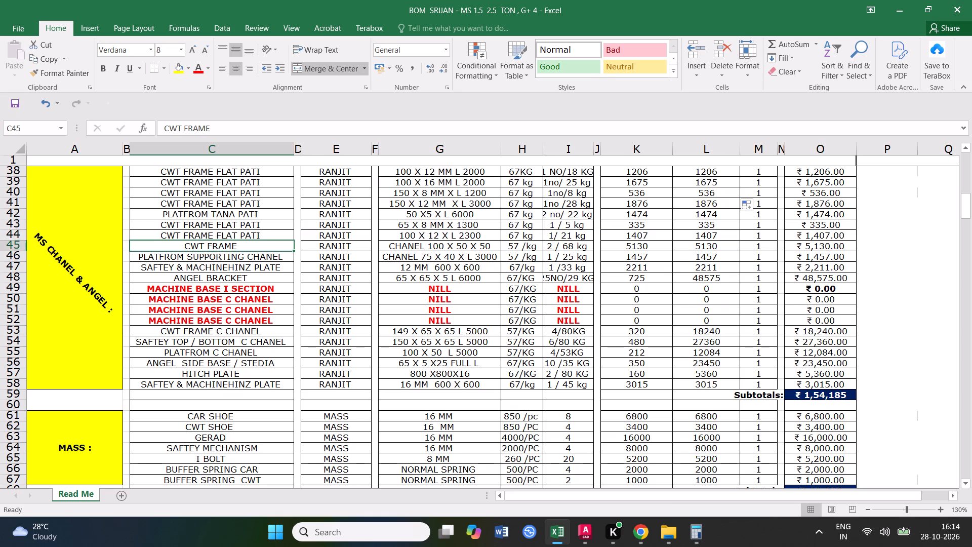
click(12, 246)
click(14, 107)
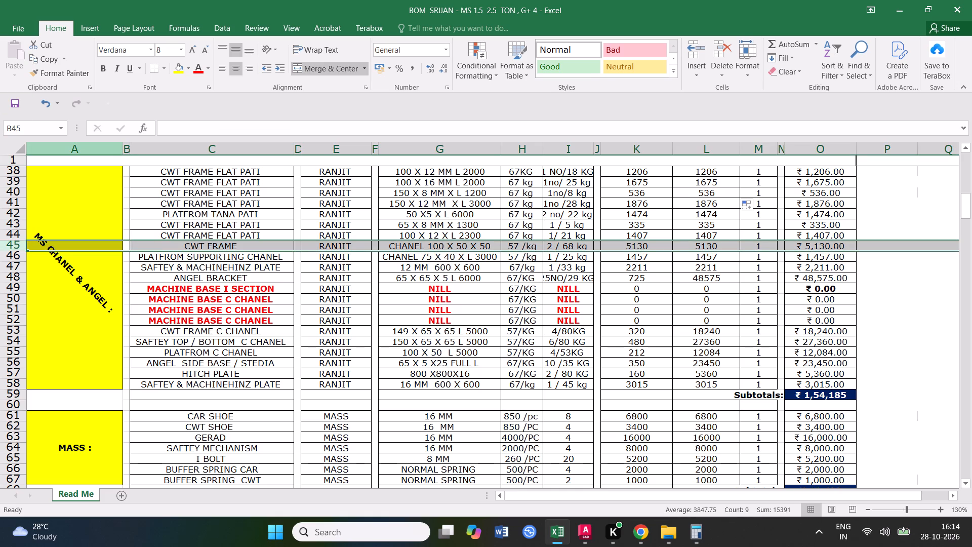
click(226, 257)
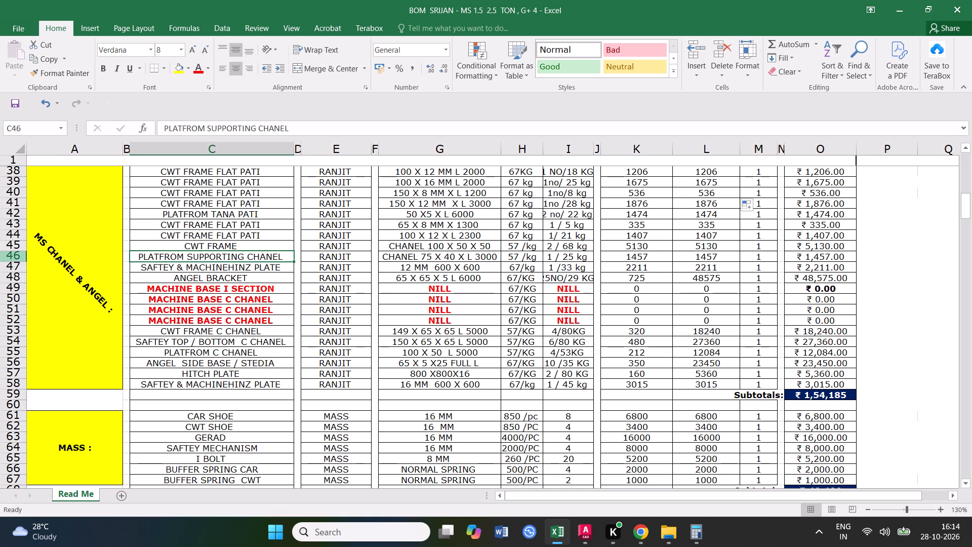
click(20, 255)
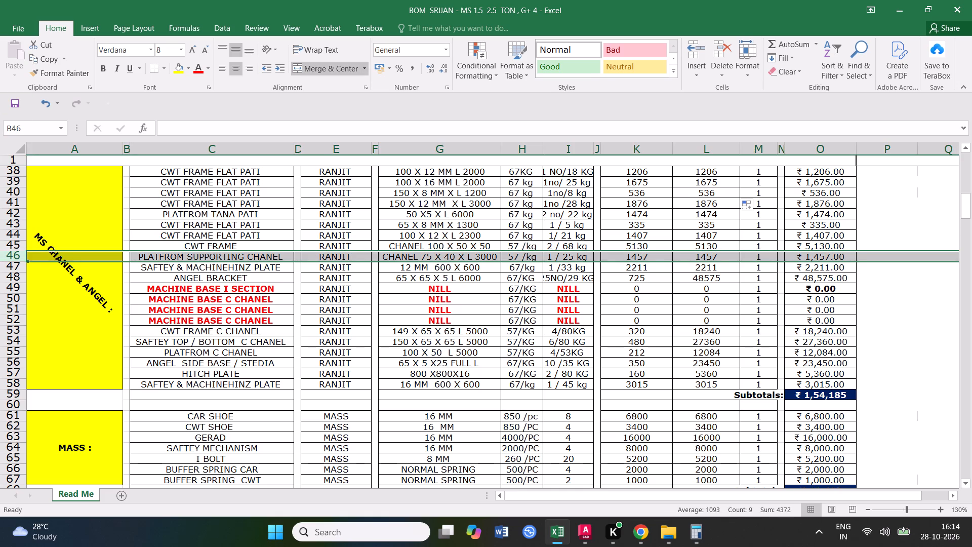
click(14, 266)
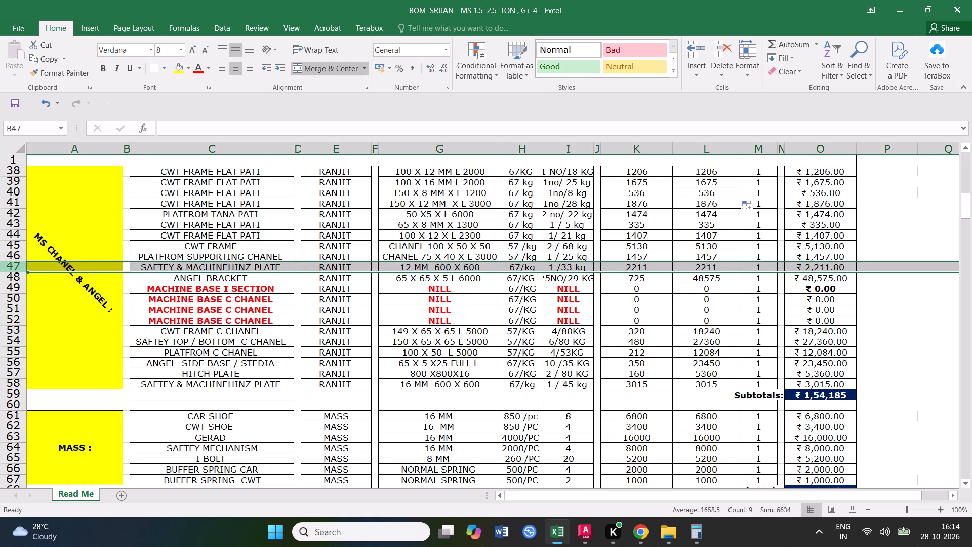
click(17, 106)
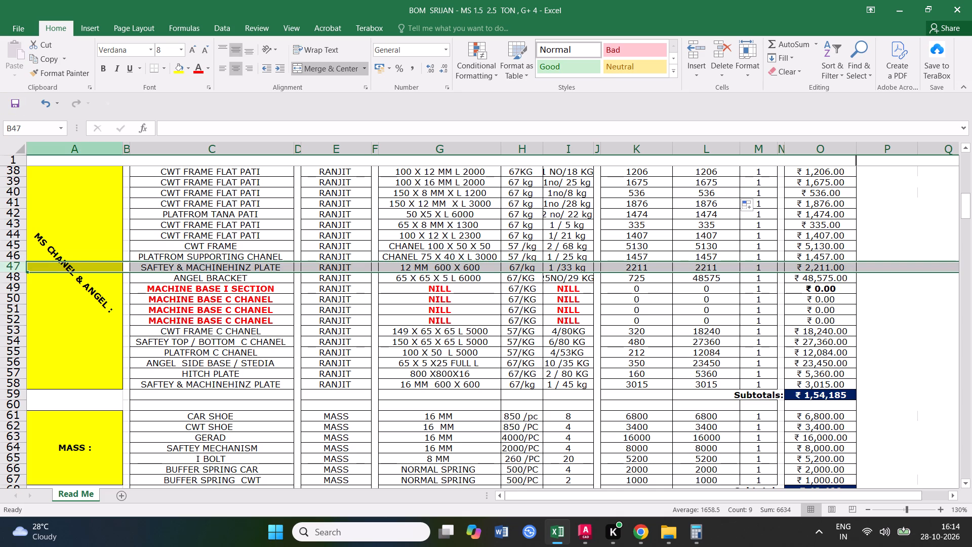
click(16, 277)
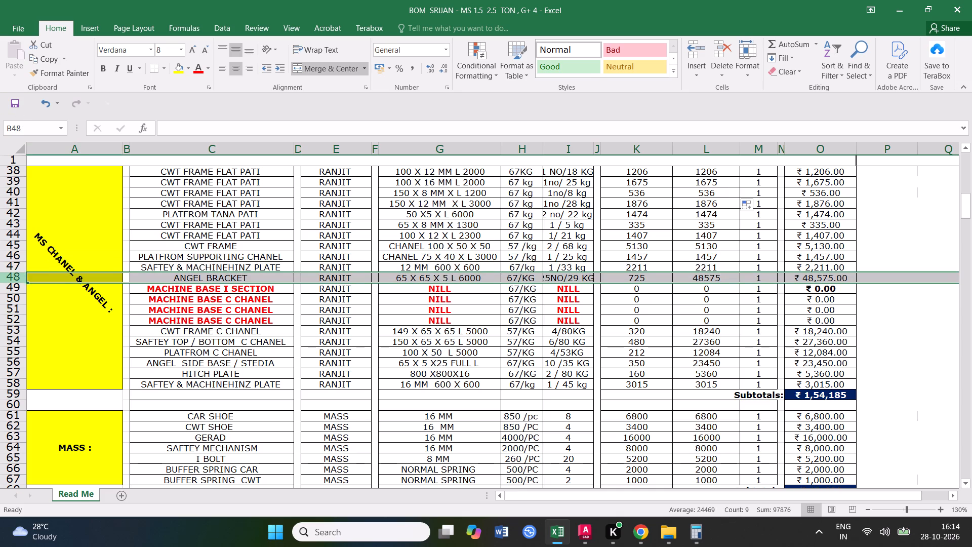
scroll(229, 292, up, 1)
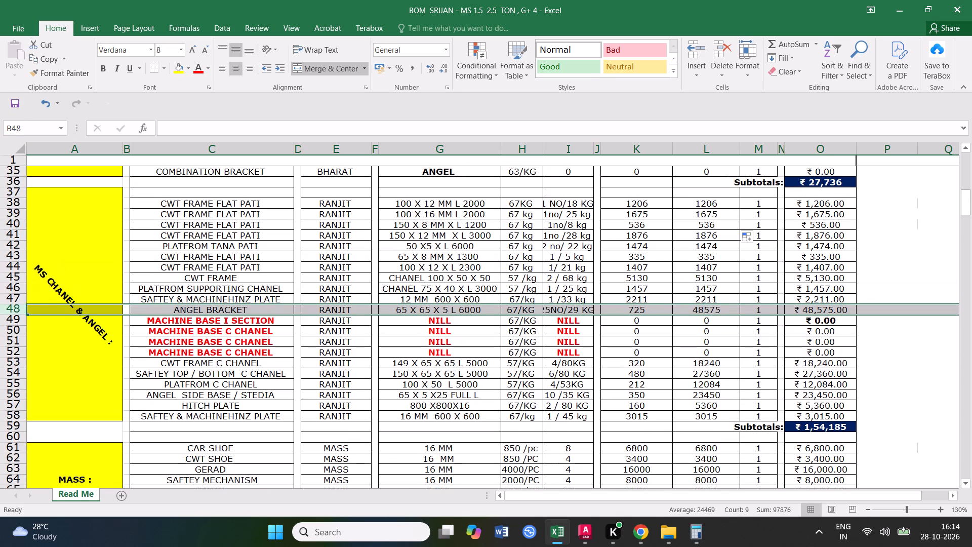
scroll(229, 292, down, 2)
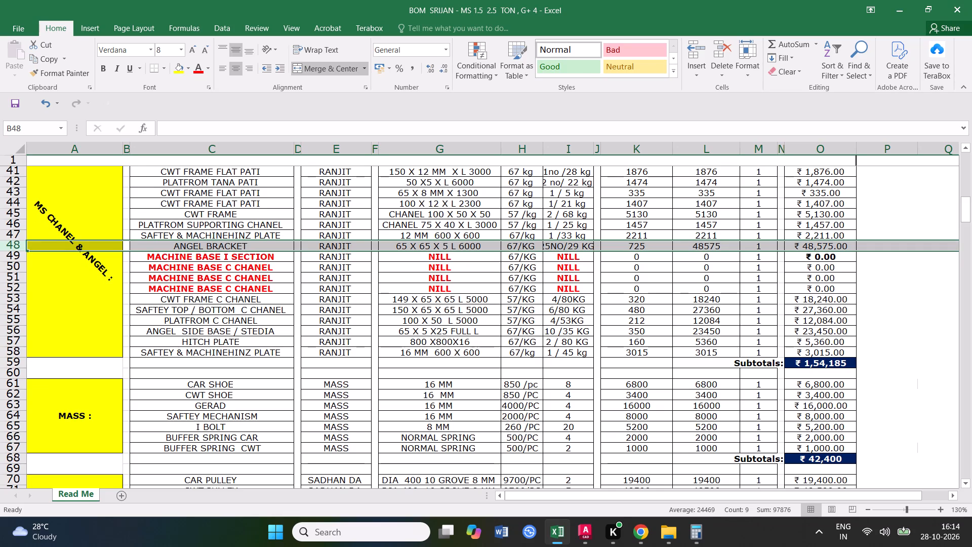
Change the size in the SAFTEY TOP / BOTTOM C CHANEL row to 6 MM.
click(239, 311)
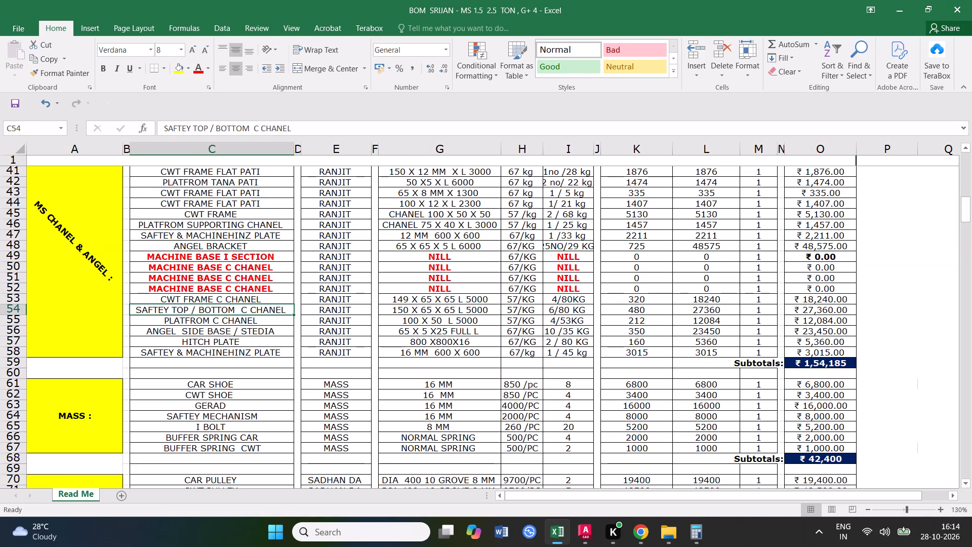
click(446, 309)
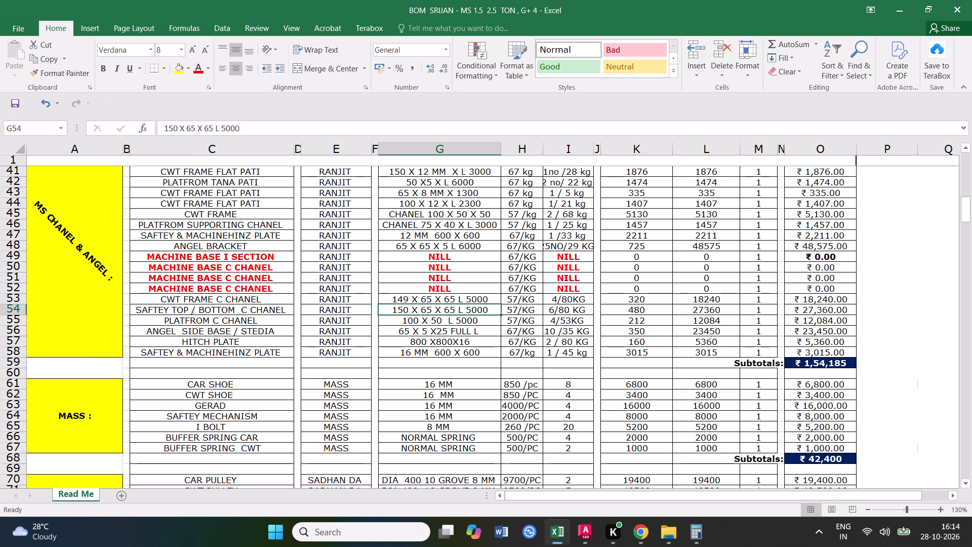
text(6 MM)
key(space)
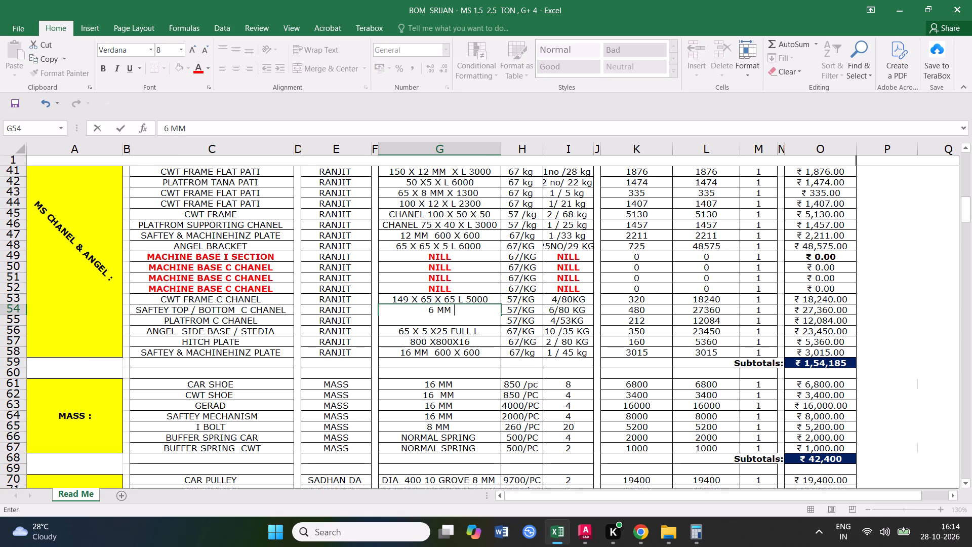
scroll(450, 309, up, 1)
click(397, 423)
click(203, 343)
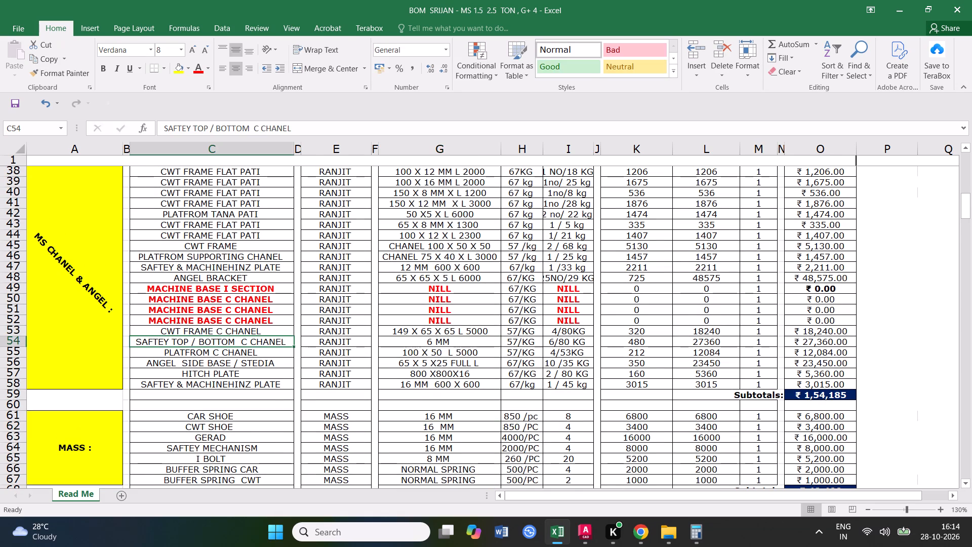
click(13, 341)
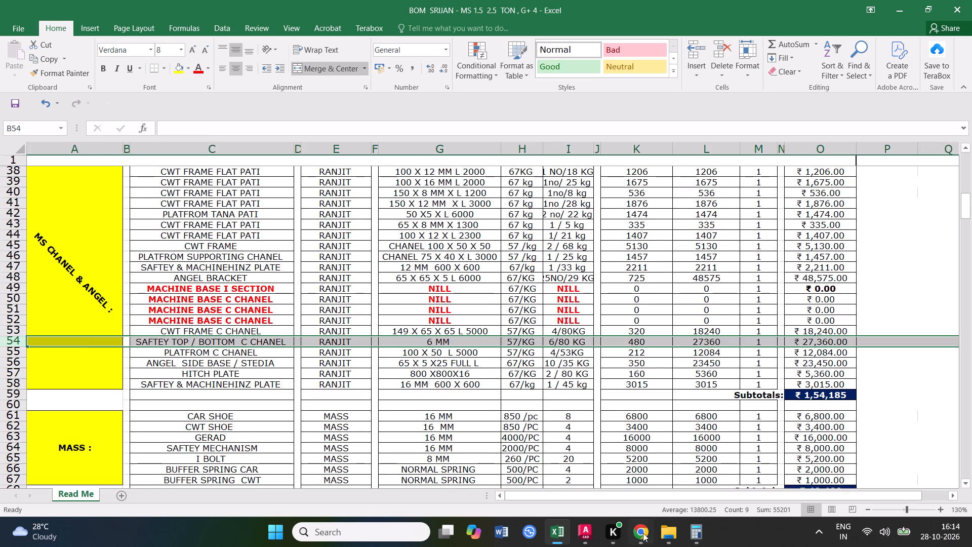
In Chrome's steel sheets and plates calculator, calculate the weight of one 6 mm thick, 1200 mm wide, 2500 mm long plate.
click(643, 533)
drag(536, 273, 493, 280)
key(6)
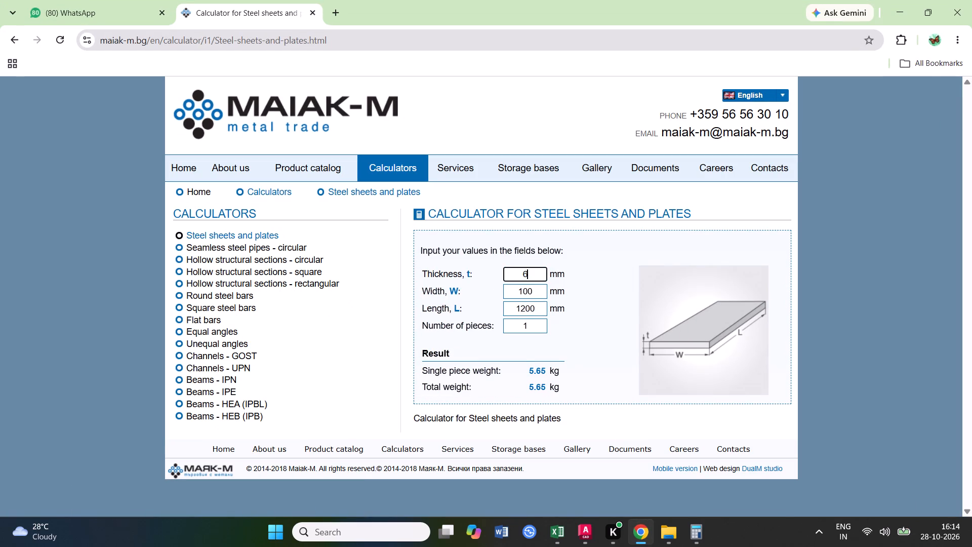
drag(543, 289, 517, 289)
text(1200)
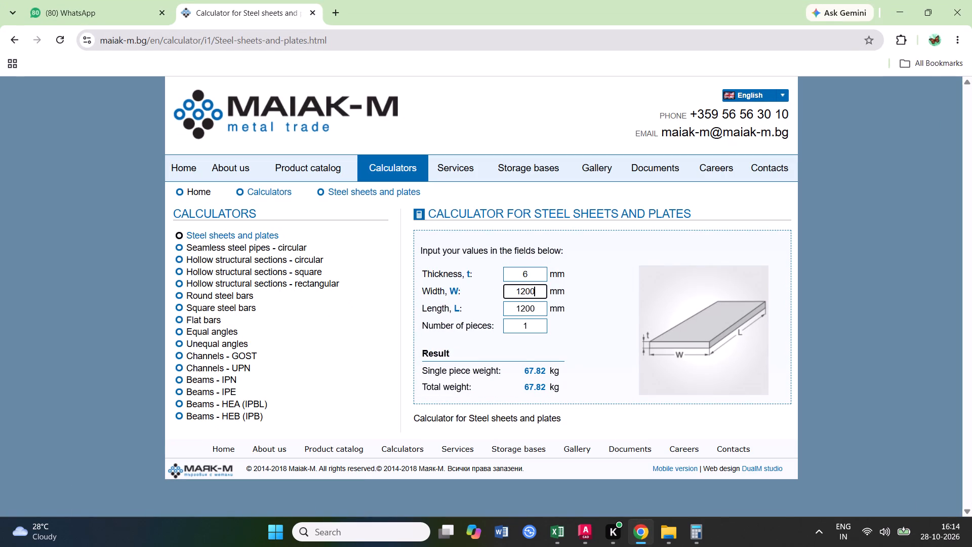
drag(538, 309, 492, 309)
text(2500)
click(896, 16)
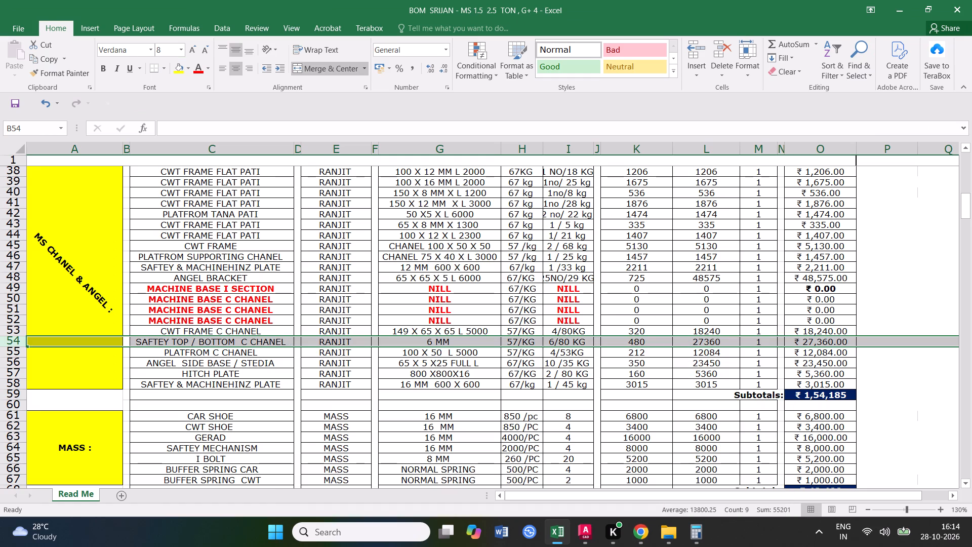
Back in Excel, set the quantity cell of the SAFTEY TOP / BOTTOM C CHANEL row to 1/140 KG.
double_click(569, 340)
drag(570, 342, 561, 342)
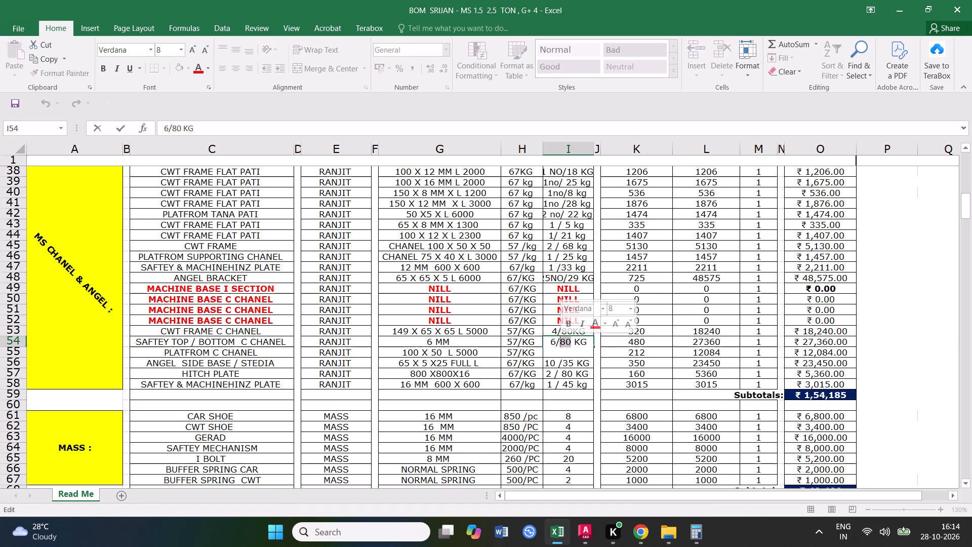
text(140)
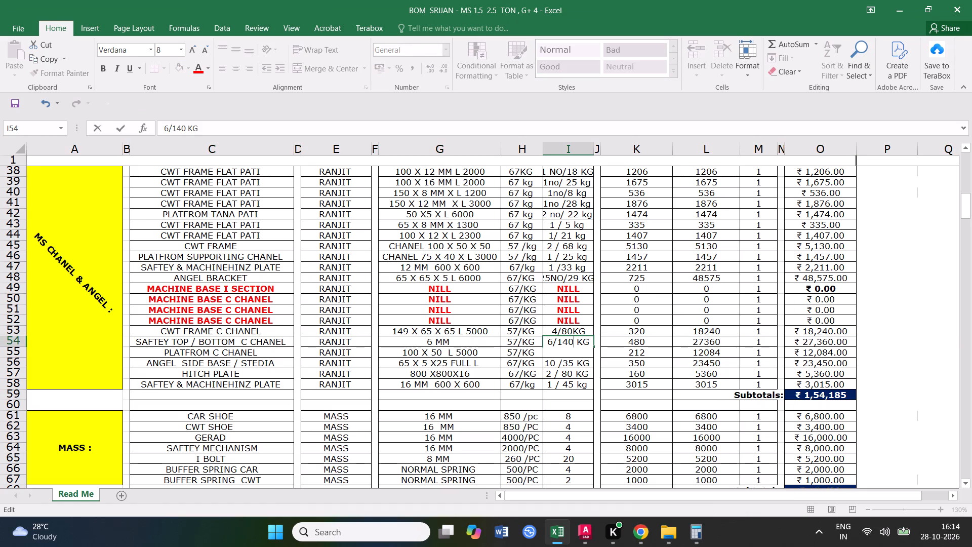
click(551, 343)
key(BackSpace)
key(1)
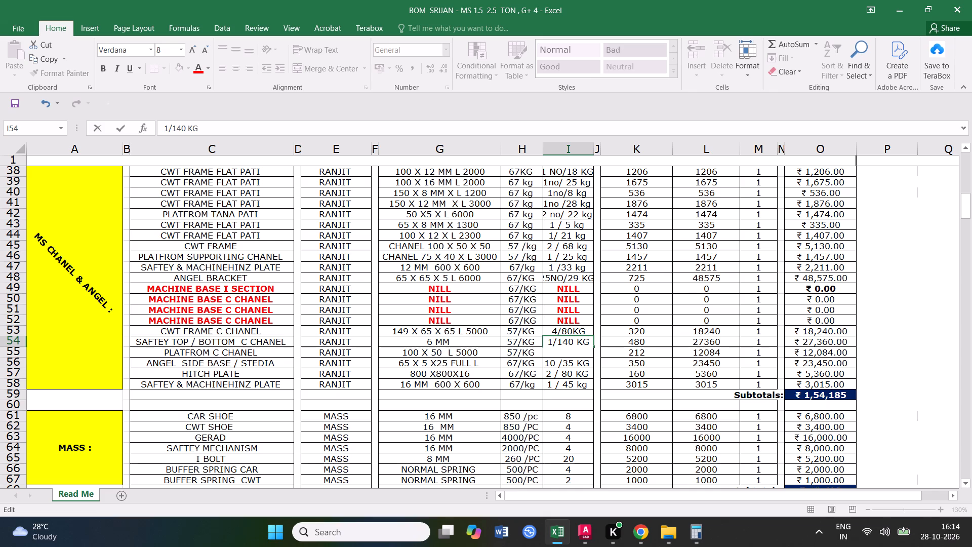
click(627, 369)
Set the rate of the SAFTEY TOP / BOTTOM C CHANEL row to 72/KG.
click(649, 343)
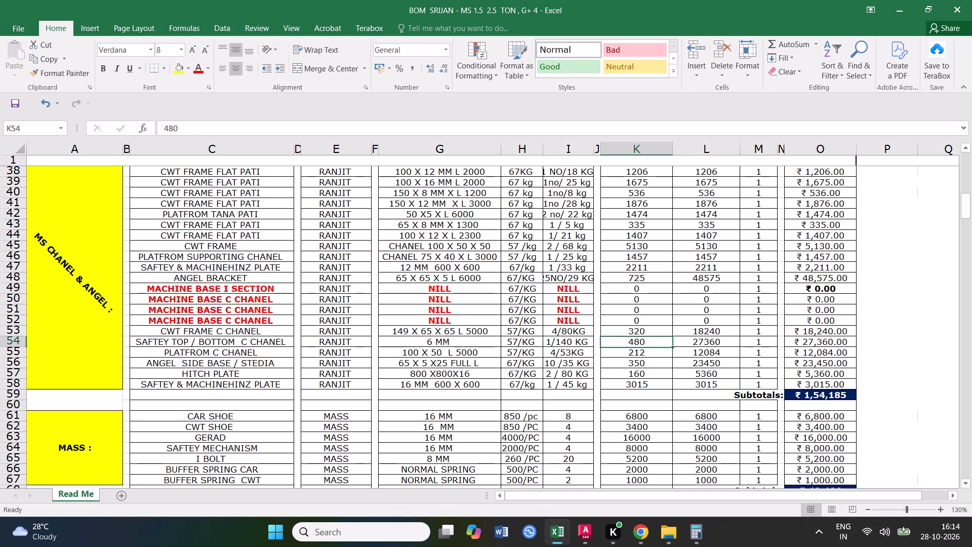
click(516, 342)
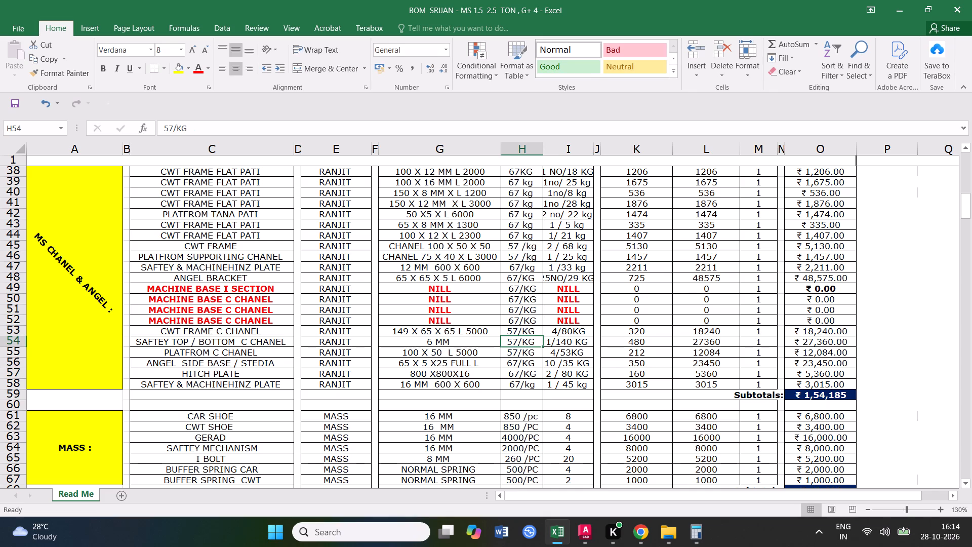
click(516, 342)
click(516, 342)
click(519, 343)
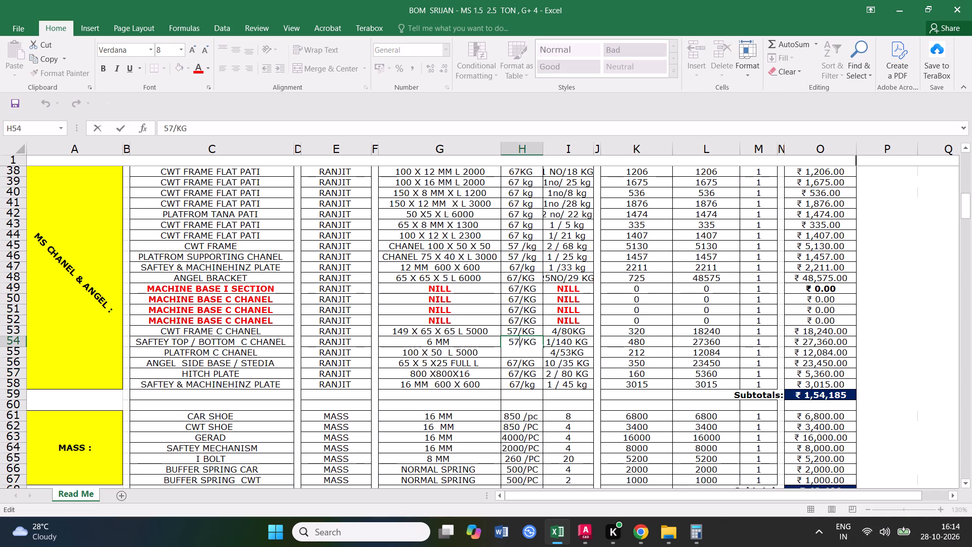
drag(517, 342, 506, 342)
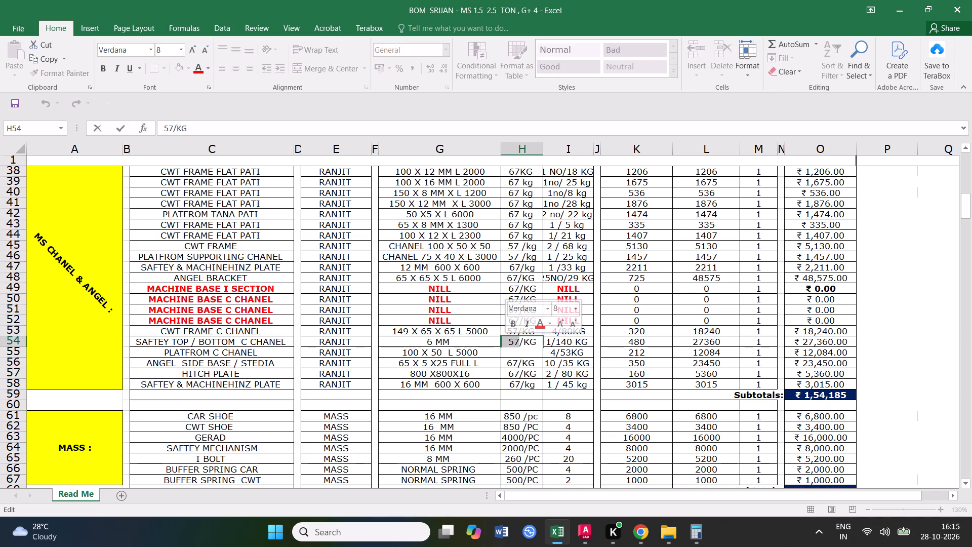
text(72)
click(548, 385)
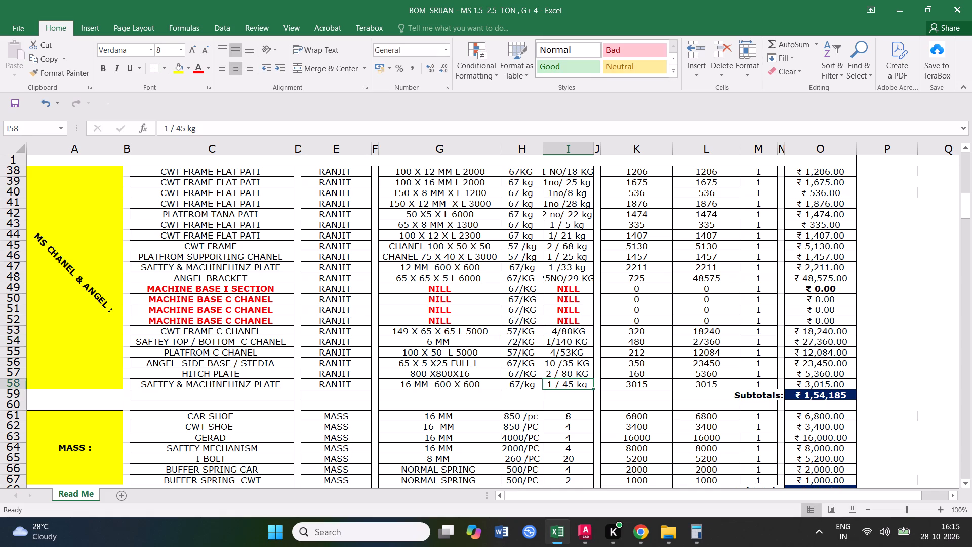
Calculate 140 × 72 and set the SAFTEY TOP / BOTTOM C CHANEL row's total weight to 140 and its amount to 10080.
click(650, 344)
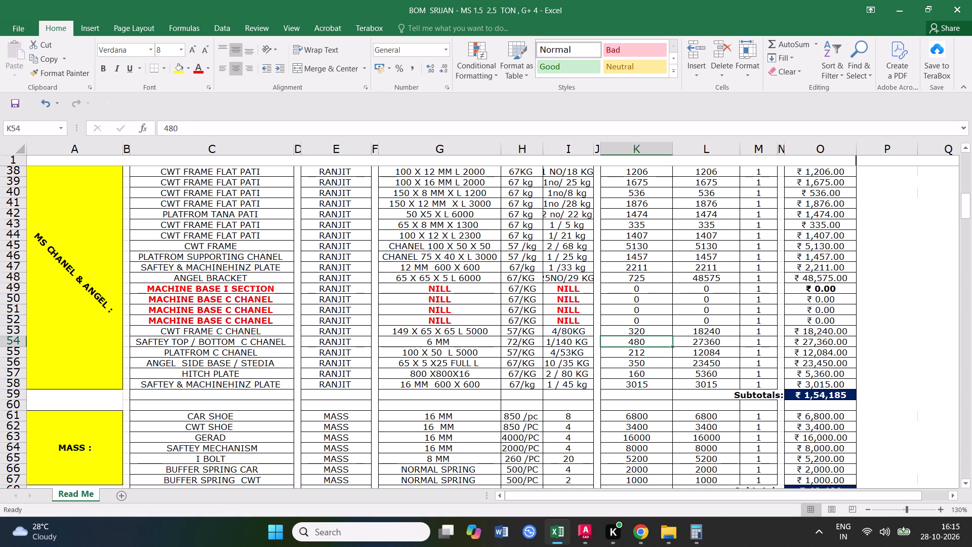
text(140*72)
key(Return)
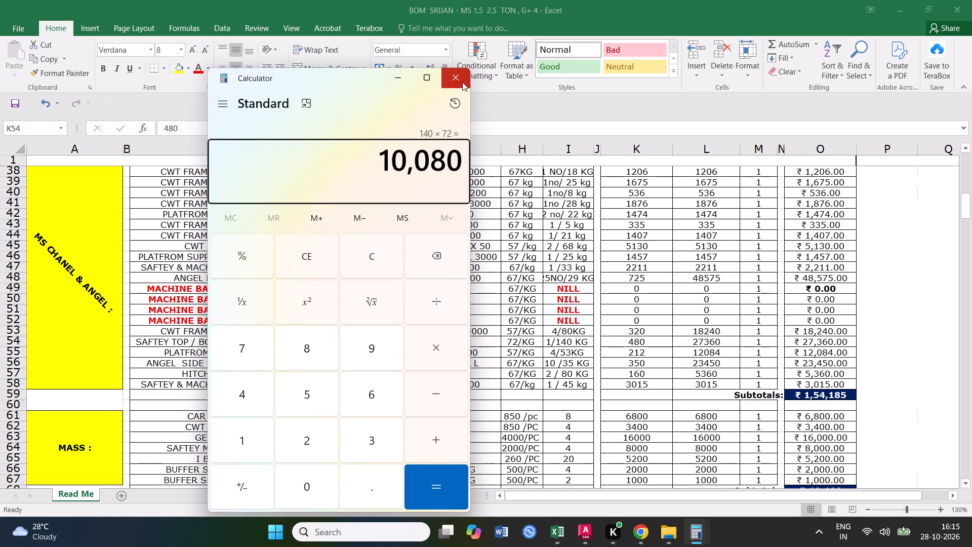
click(461, 82)
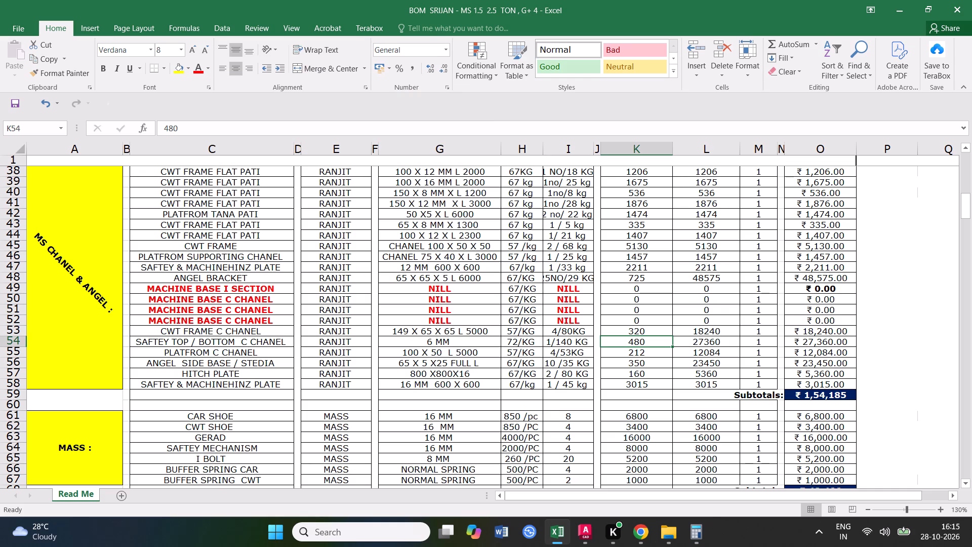
text(140)
click(700, 341)
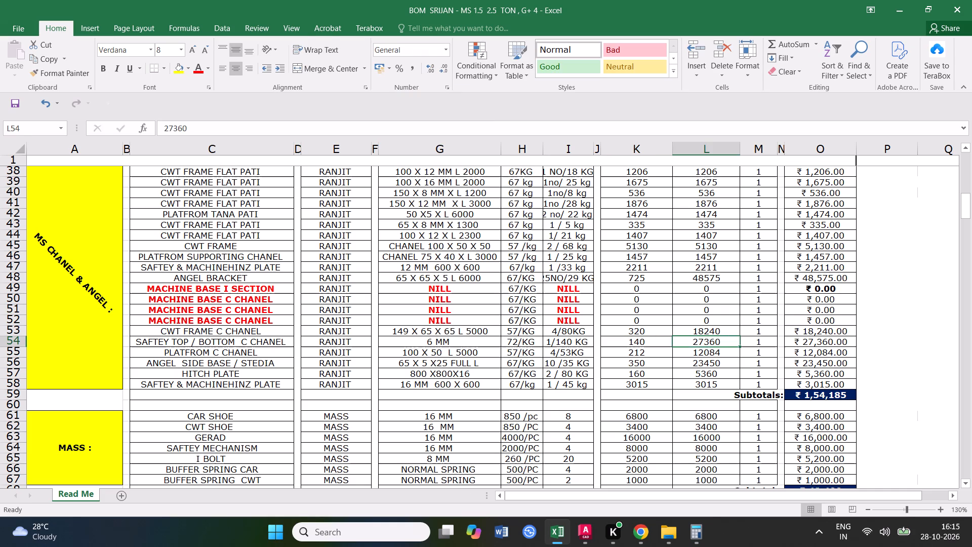
text(1080)
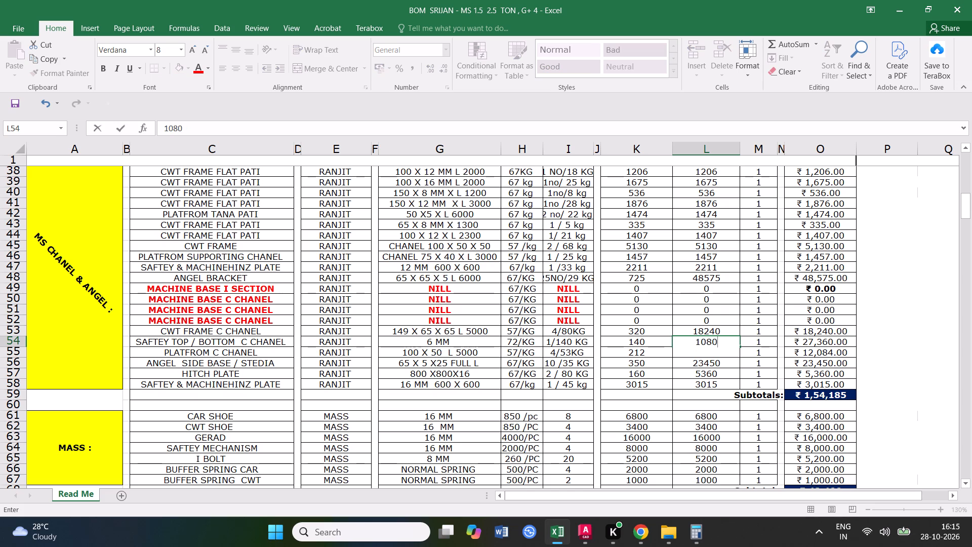
click(706, 342)
key(0)
click(710, 358)
click(727, 344)
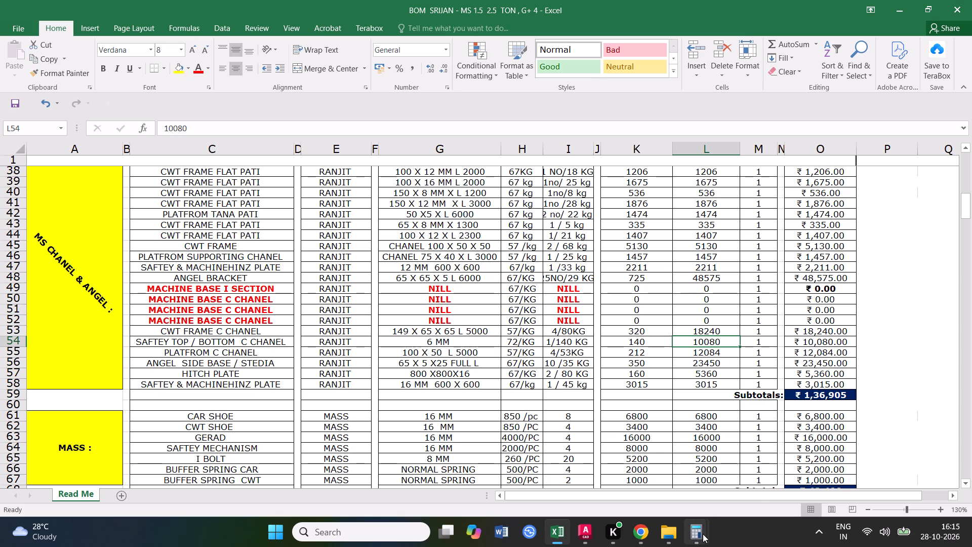
Close the leftover calculator window.
click(746, 415)
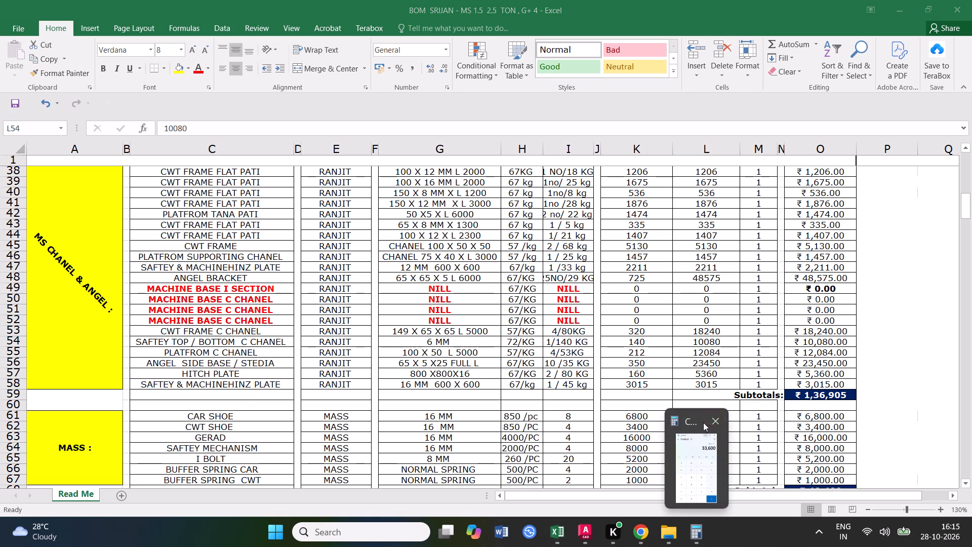
click(708, 421)
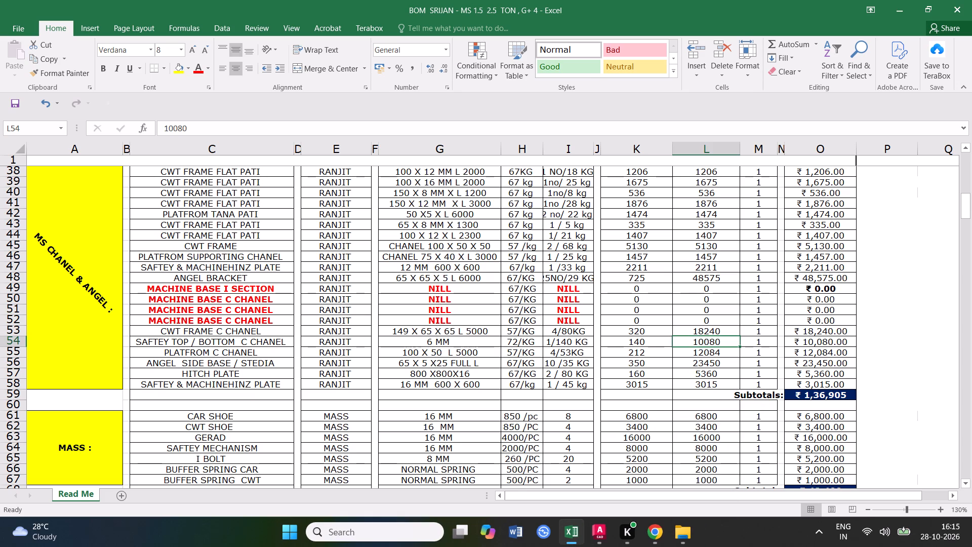
Set the quantity cell of the ANGEL BRACKET row to 22 NO/29 KG.
click(184, 356)
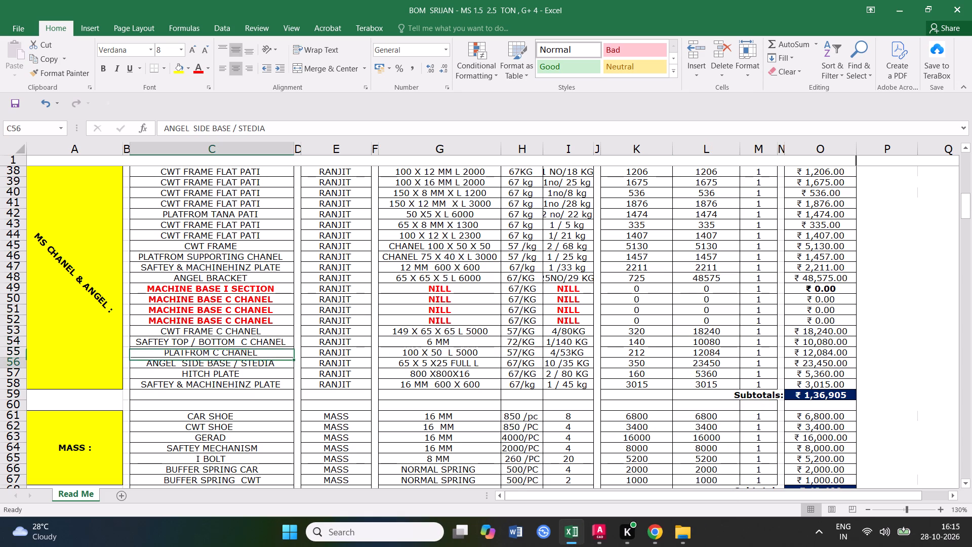
click(195, 363)
click(16, 365)
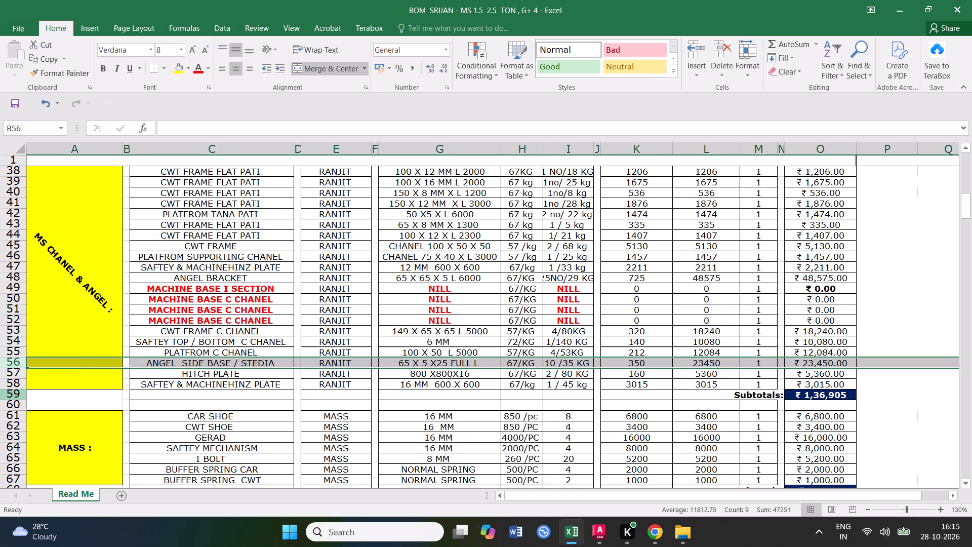
scroll(535, 367, down, 1)
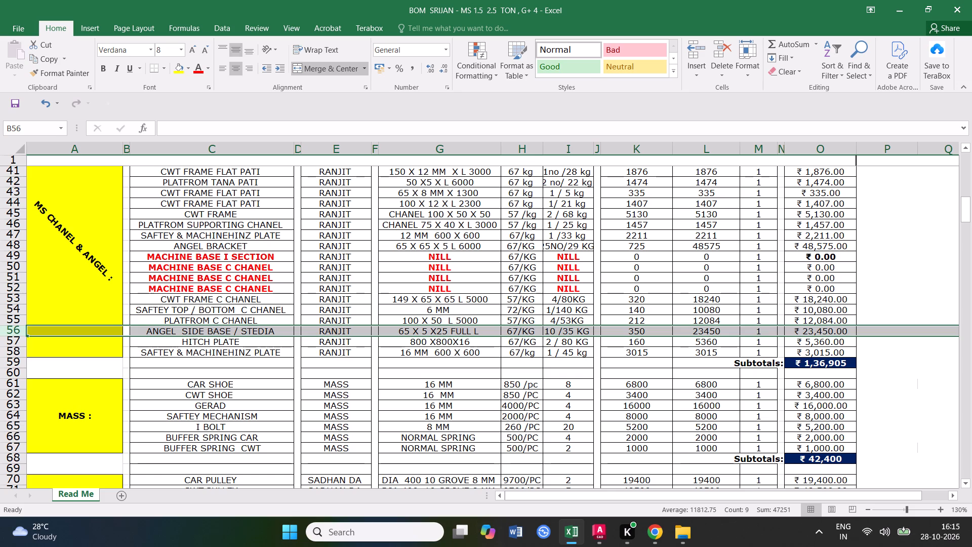
click(557, 248)
double_click(544, 245)
click(553, 246)
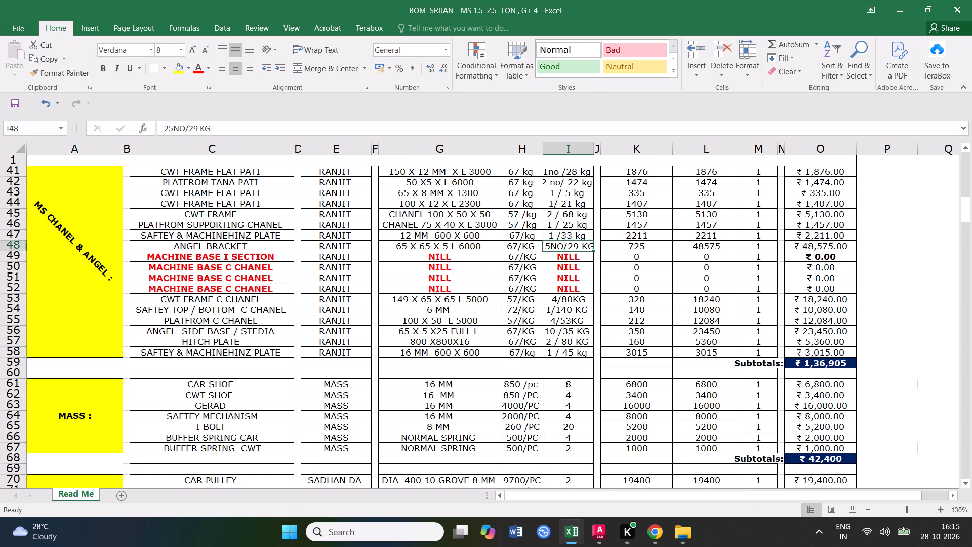
drag(173, 129, 164, 128)
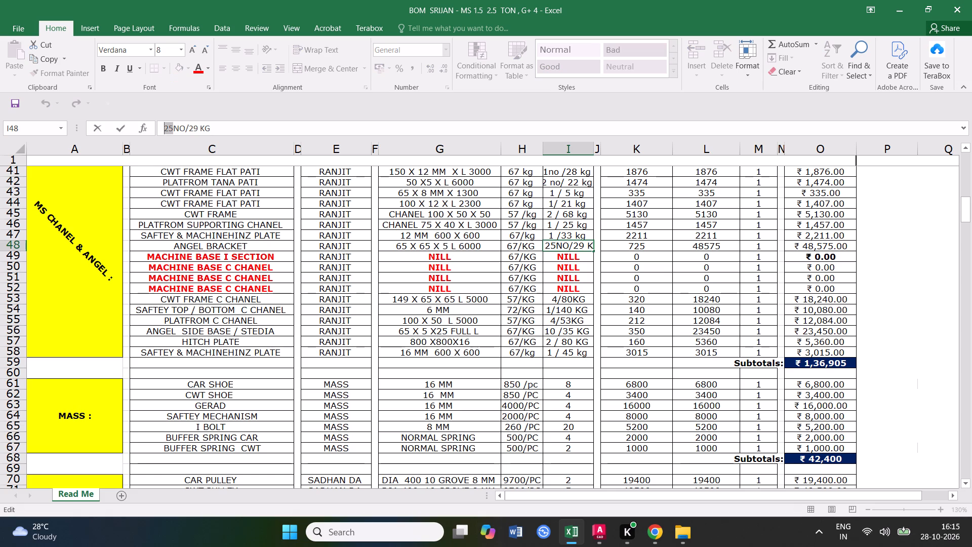
key(2)
text(2)
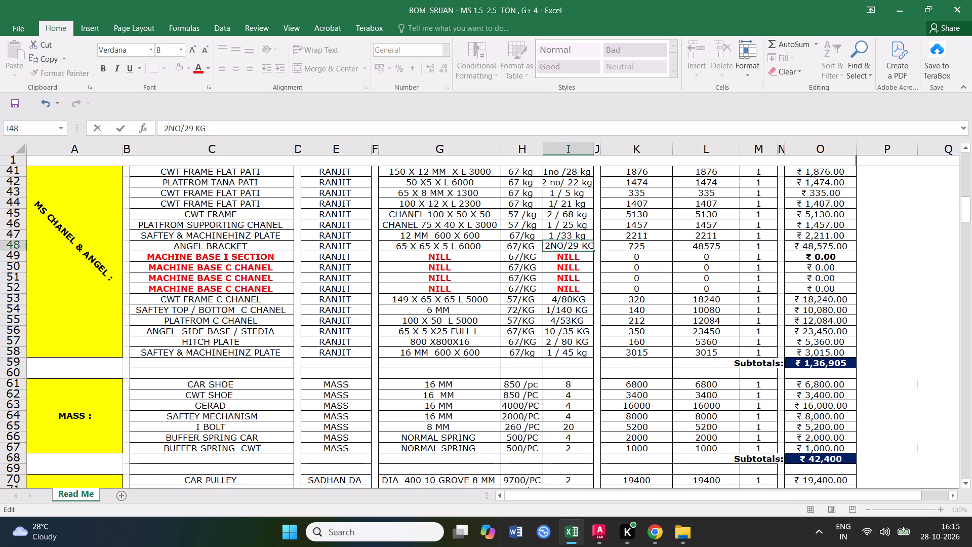
key(space)
click(535, 308)
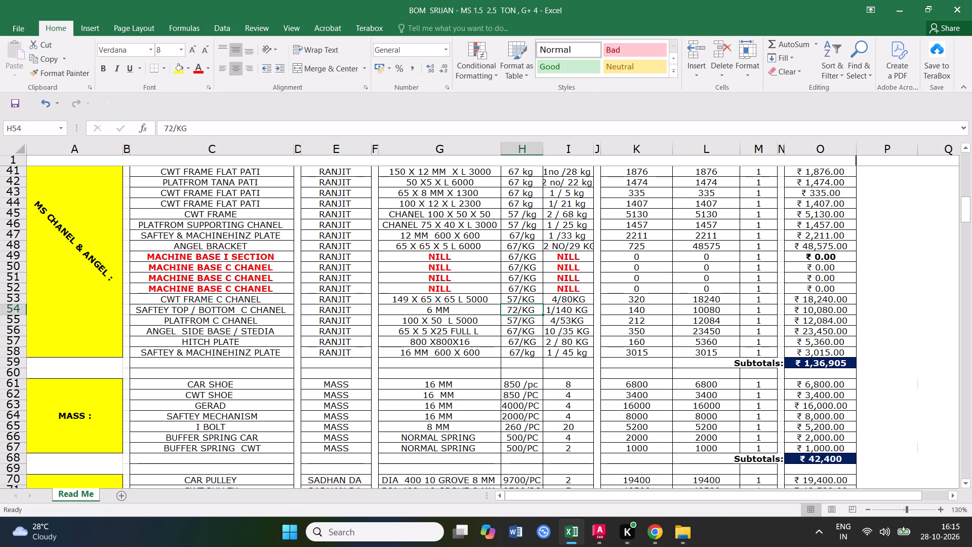
Calculate 22 × 29 and set the ANGEL BRACKET row's total weight to 638.
click(628, 249)
text(22*29)
key(Return)
click(945, 66)
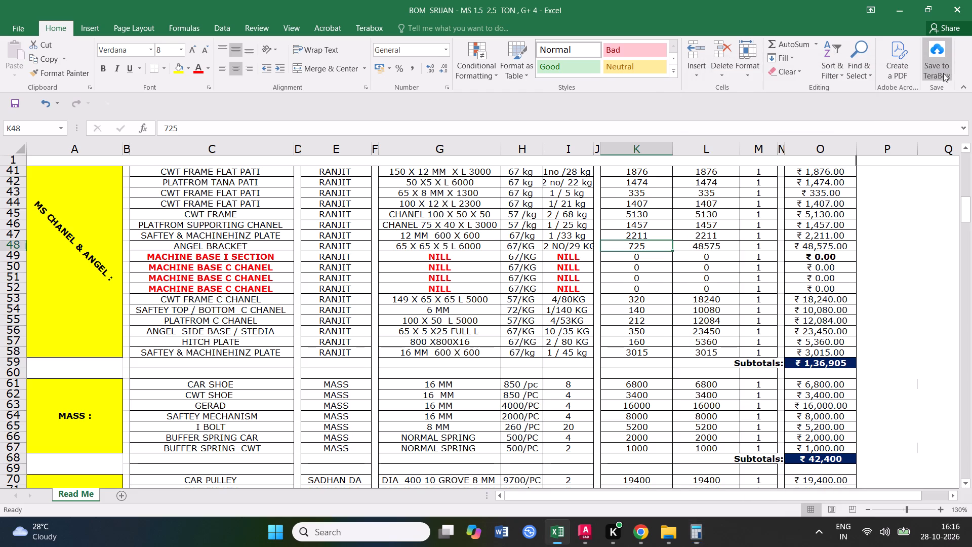
text(638)
click(659, 279)
click(645, 245)
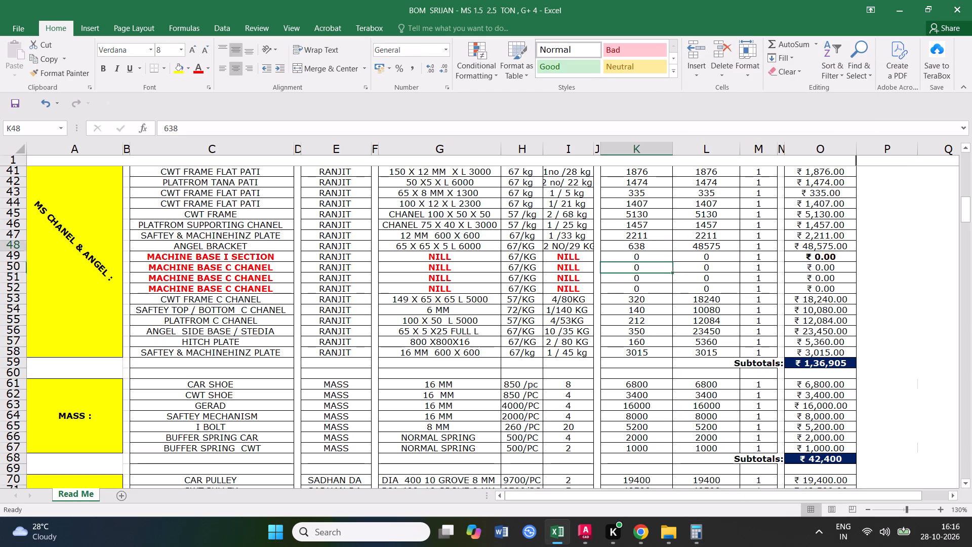
drag(672, 250, 648, 250)
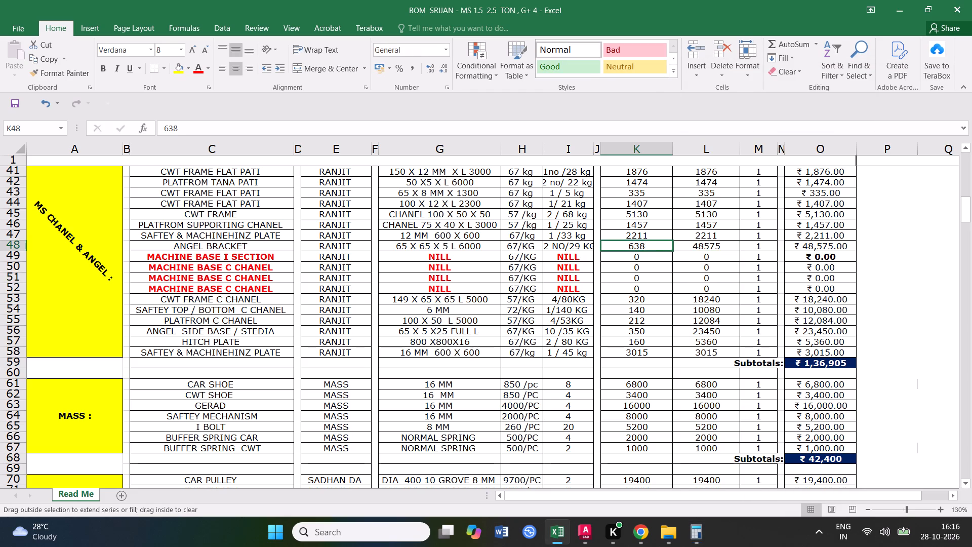
drag(648, 250, 650, 249)
click(650, 271)
Calculate 638 × 67 and set the ANGEL BRACKET row's amount to 42746.
click(723, 248)
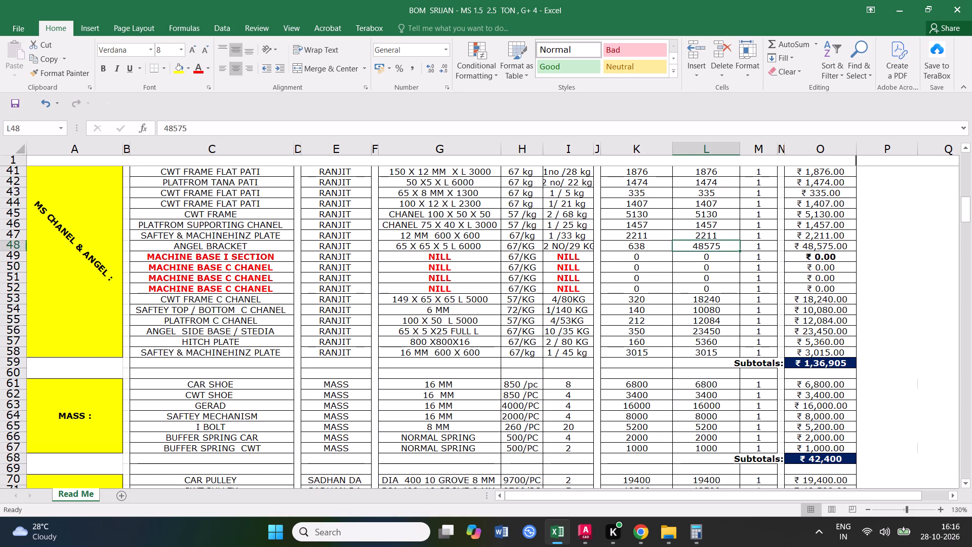
text(638*)
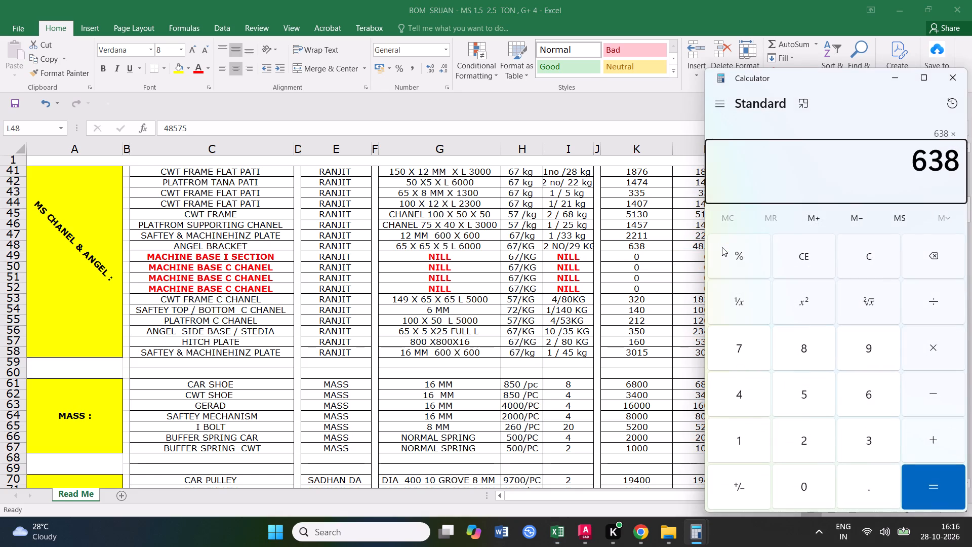
text(29)
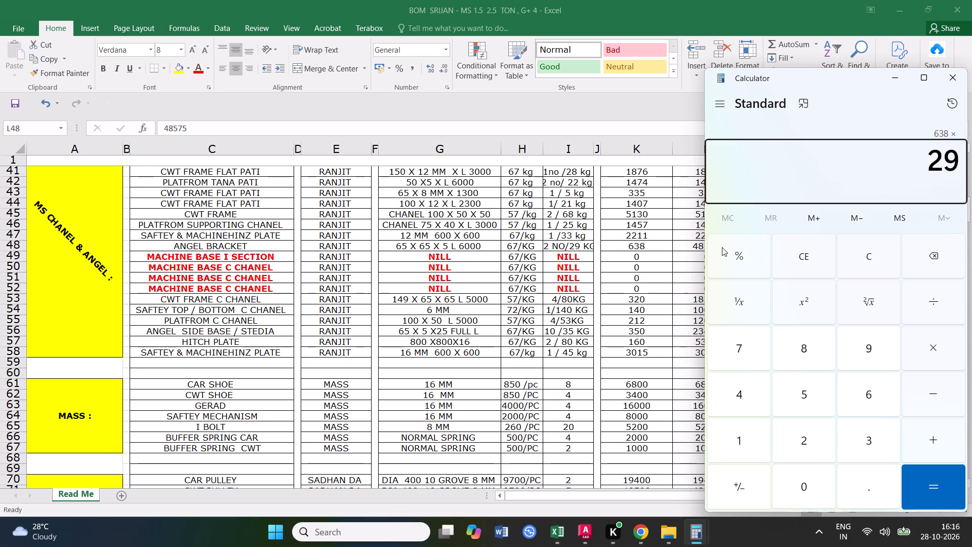
key(BackSpace)
key(BackSpace)
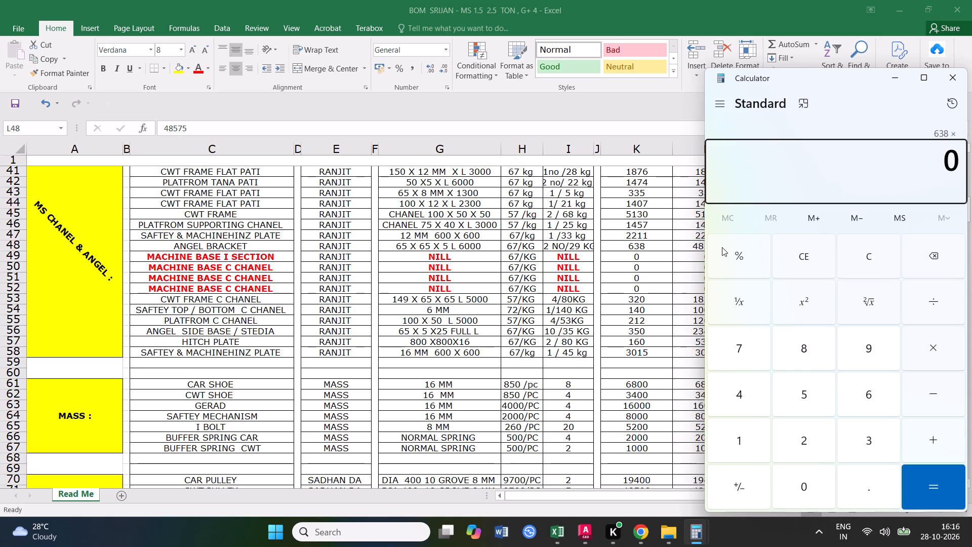
text(67)
key(Return)
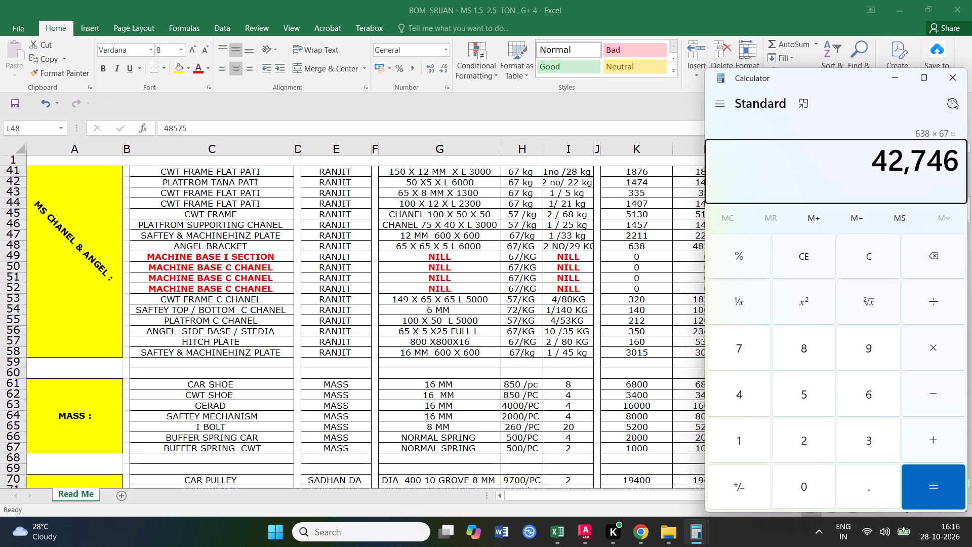
click(954, 79)
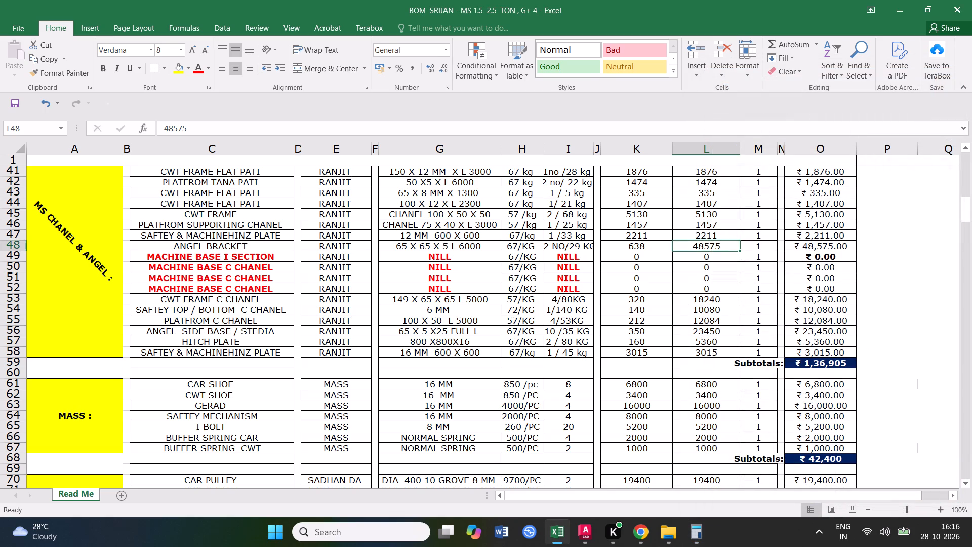
double_click(702, 246)
key(BackSpace)
key(2)
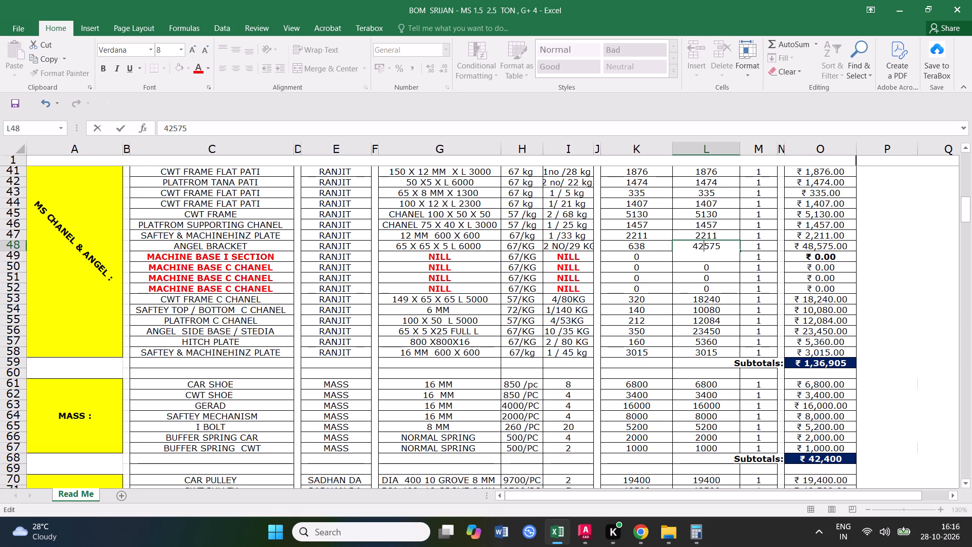
drag(719, 245, 701, 245)
text(746)
click(752, 264)
Save the workbook while checking the ANGEL BRACKET row and the last rows of the MS CHANEL & ANGEL section.
click(18, 107)
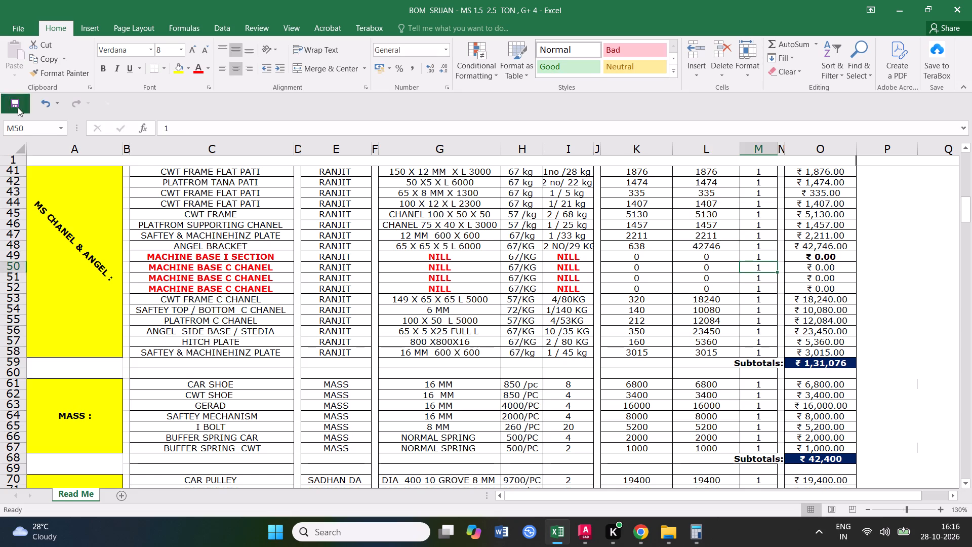
click(232, 248)
click(401, 244)
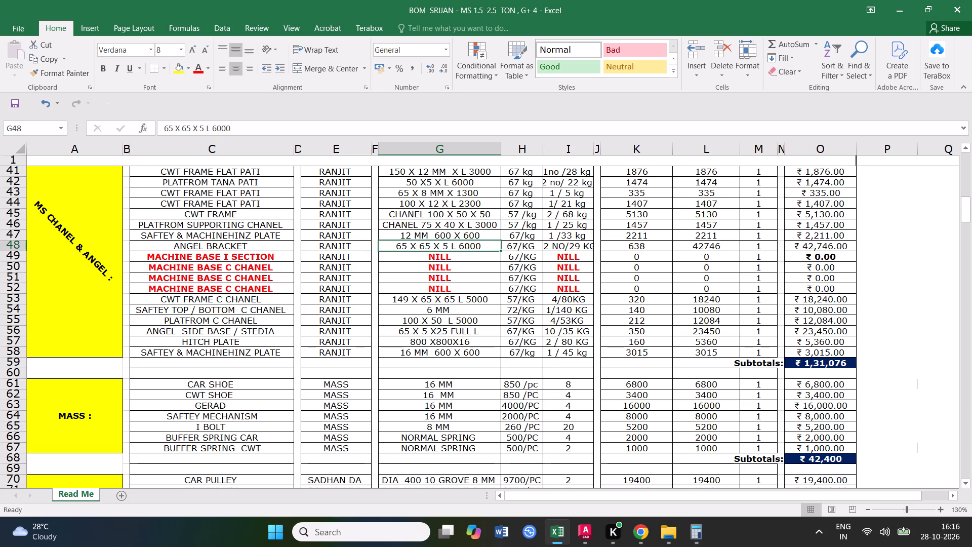
click(19, 246)
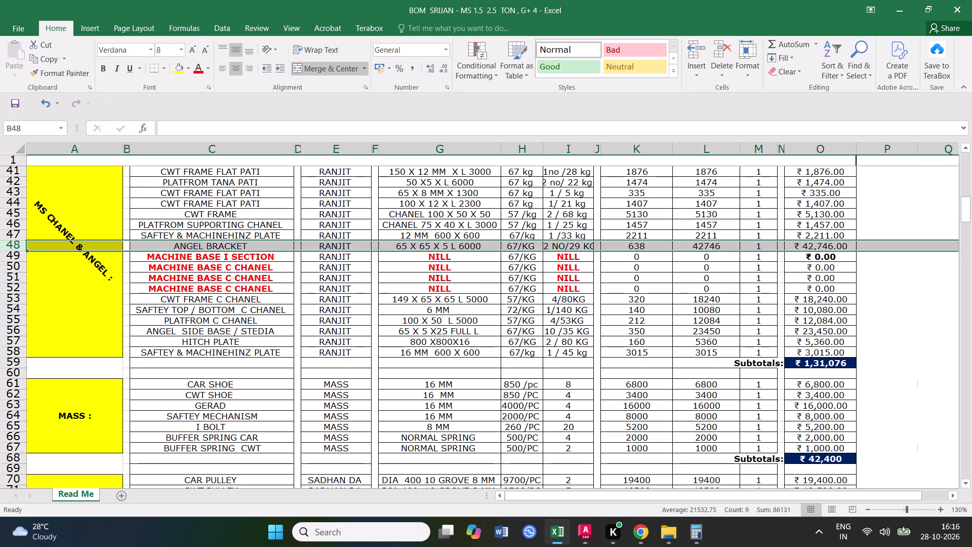
click(17, 108)
scroll(230, 307, down, 1)
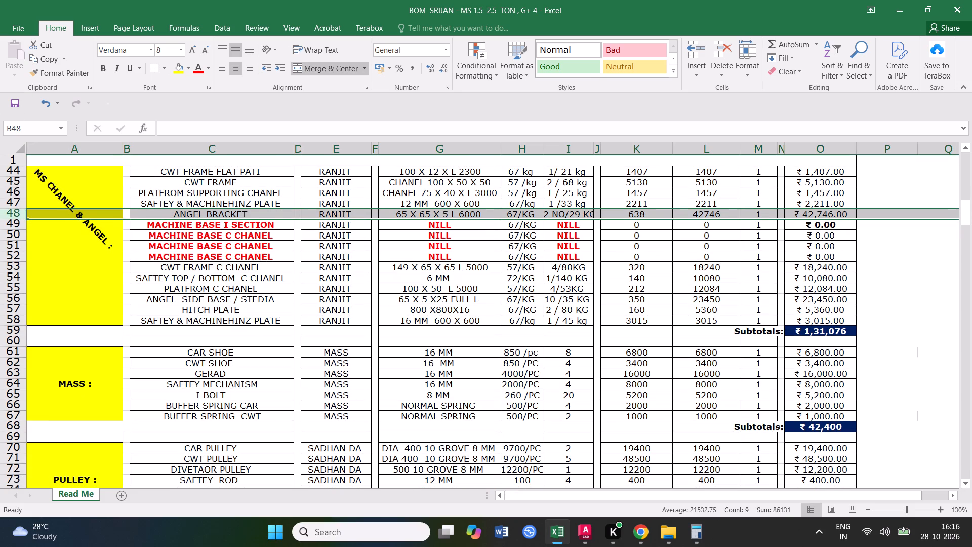
click(232, 308)
click(237, 316)
click(242, 322)
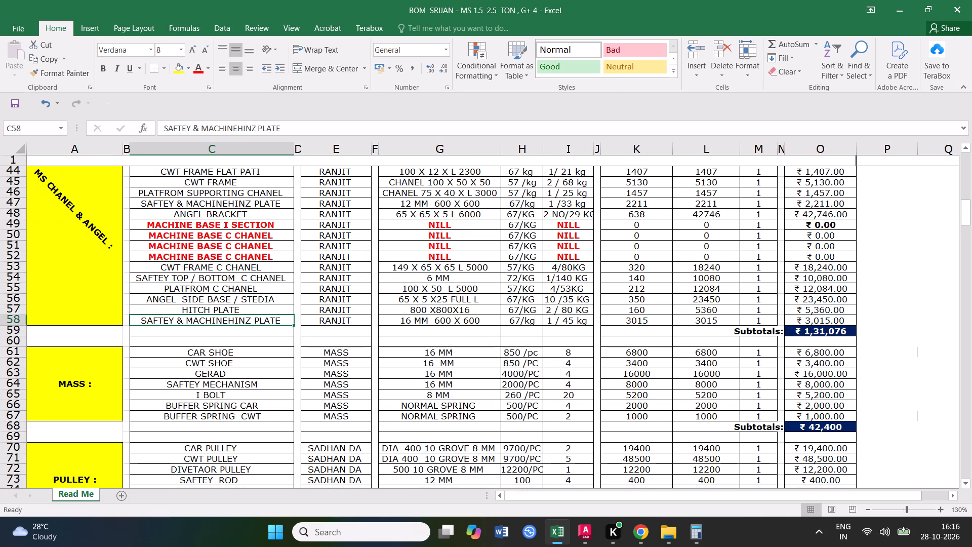
click(16, 107)
Set the quantity of the CAR SHOE row in the MASS section to 4.
scroll(233, 310, down, 1)
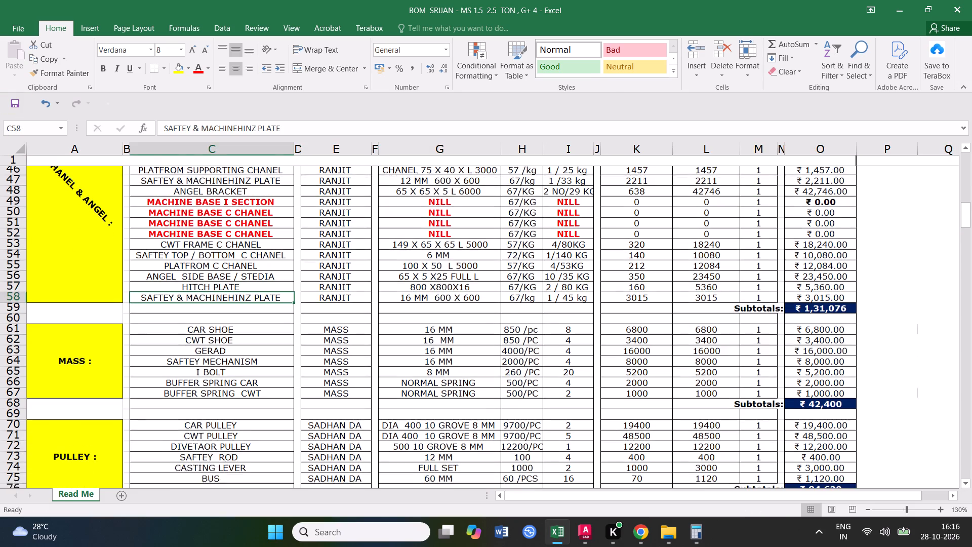
scroll(233, 310, down, 1)
click(228, 289)
click(17, 287)
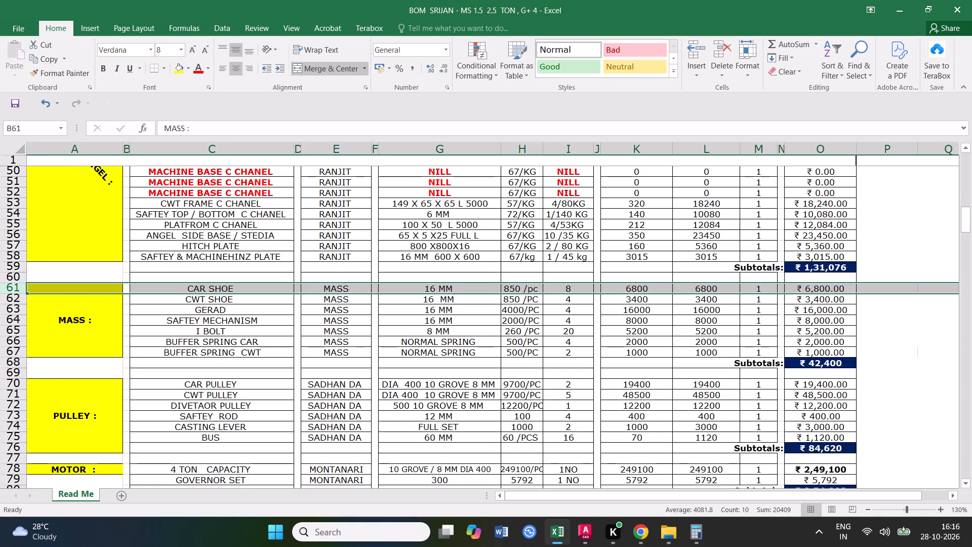
scroll(271, 319, down, 1)
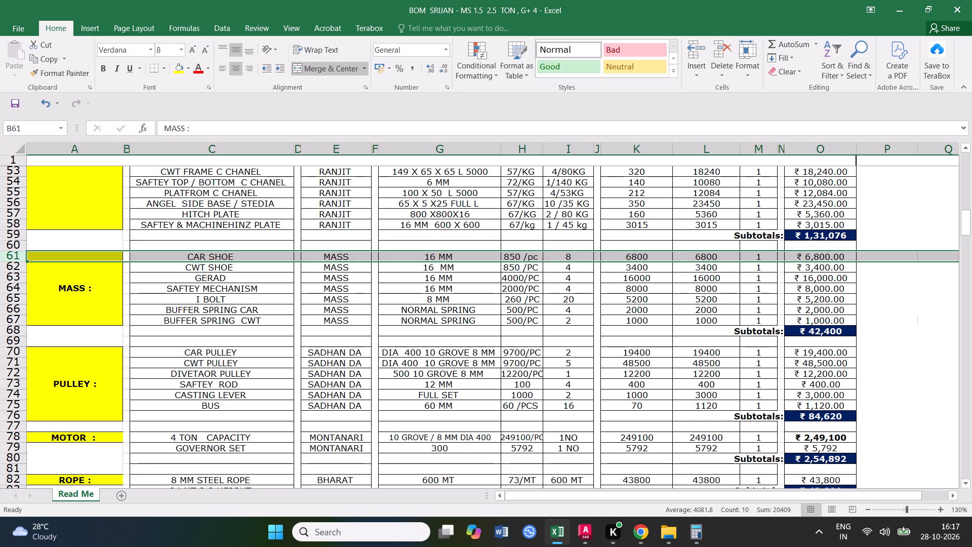
double_click(569, 255)
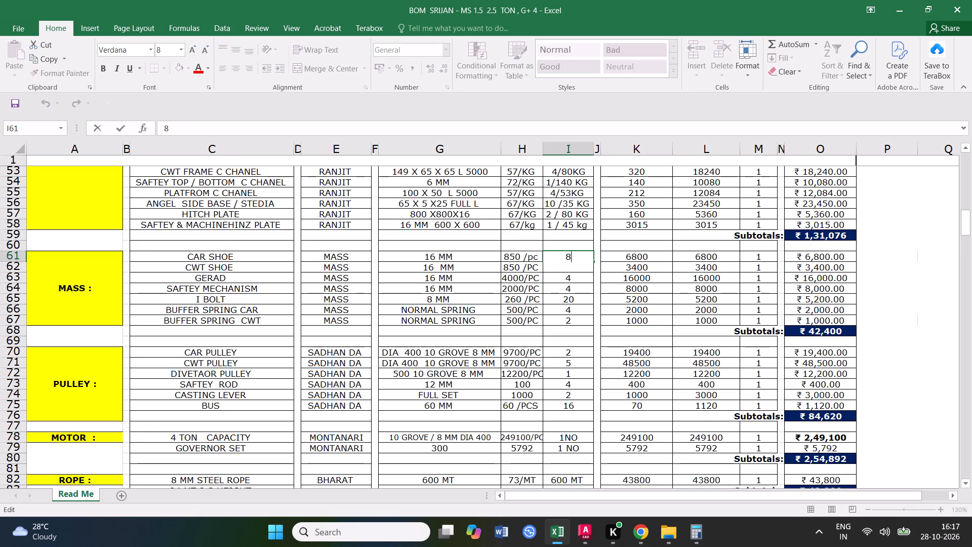
key(BackSpace)
key(4)
click(556, 281)
click(577, 256)
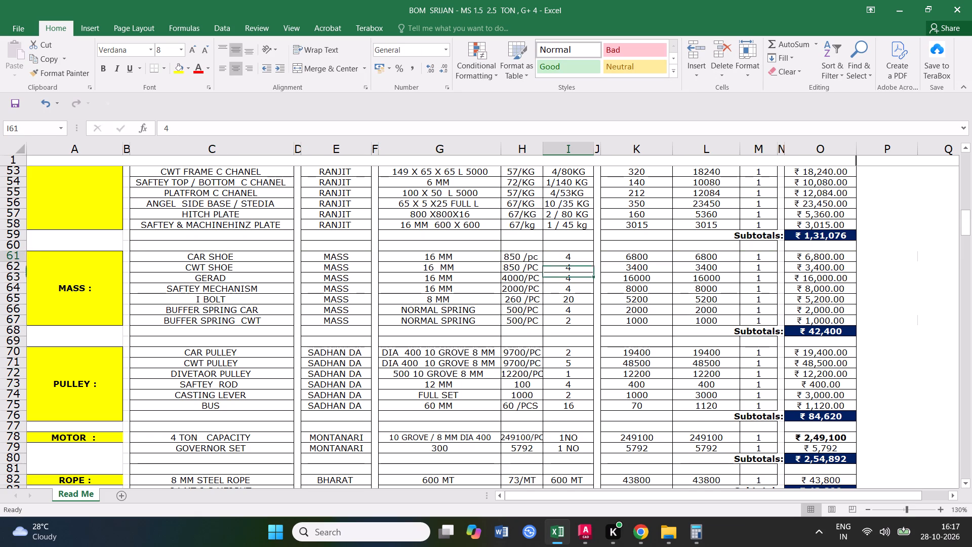
Calculate 850 × 4 and set both the CAR SHOE row's total and amount to 3400.
text(850*4)
key(Return)
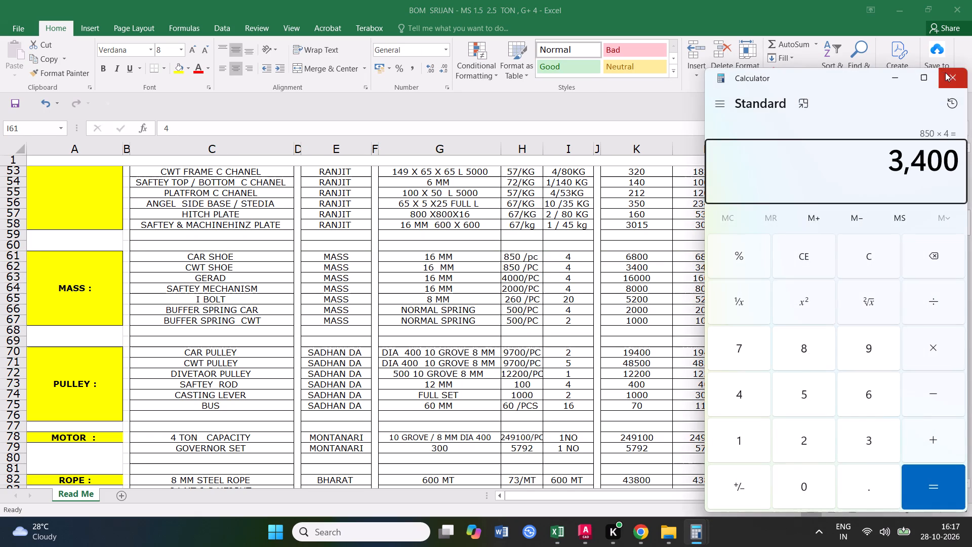
click(945, 72)
click(637, 255)
text(3400)
click(640, 279)
click(645, 257)
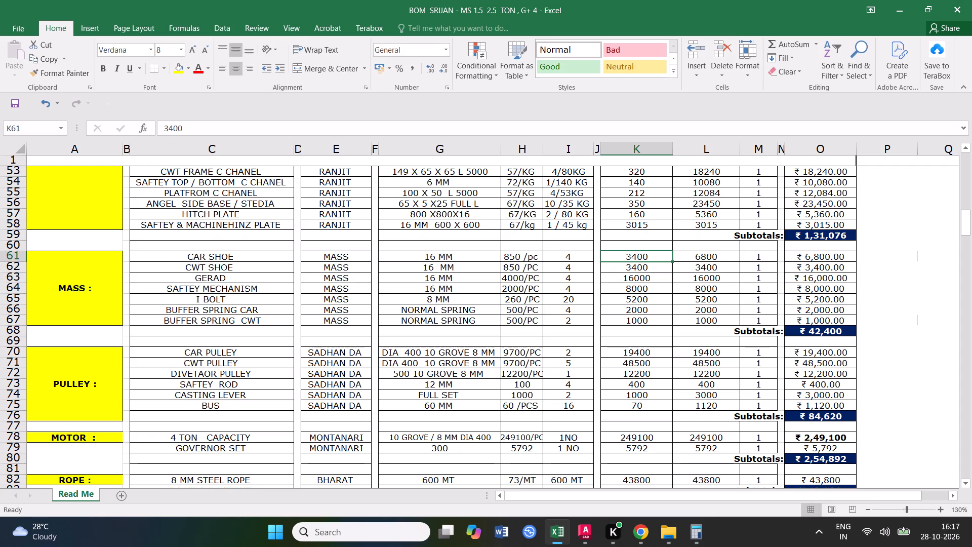
drag(672, 261, 716, 260)
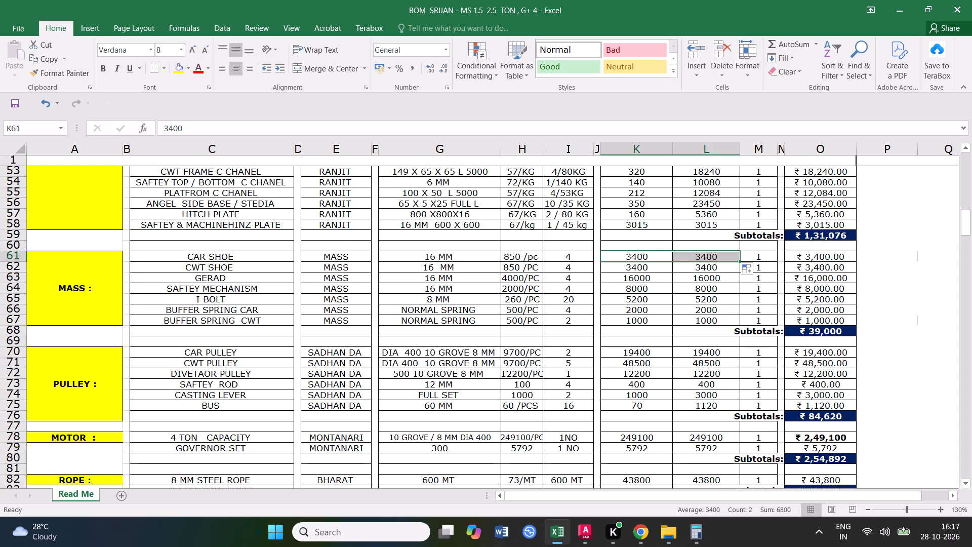
Check the CWT SHOE, GERAD and SAFTEY MECHANISM rows of the MASS section, including rates and quantities.
click(576, 266)
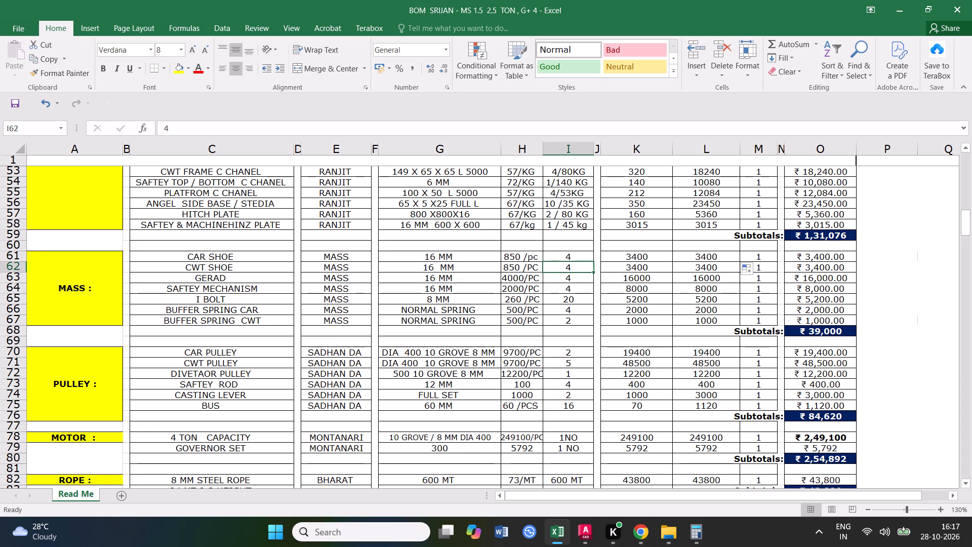
click(634, 268)
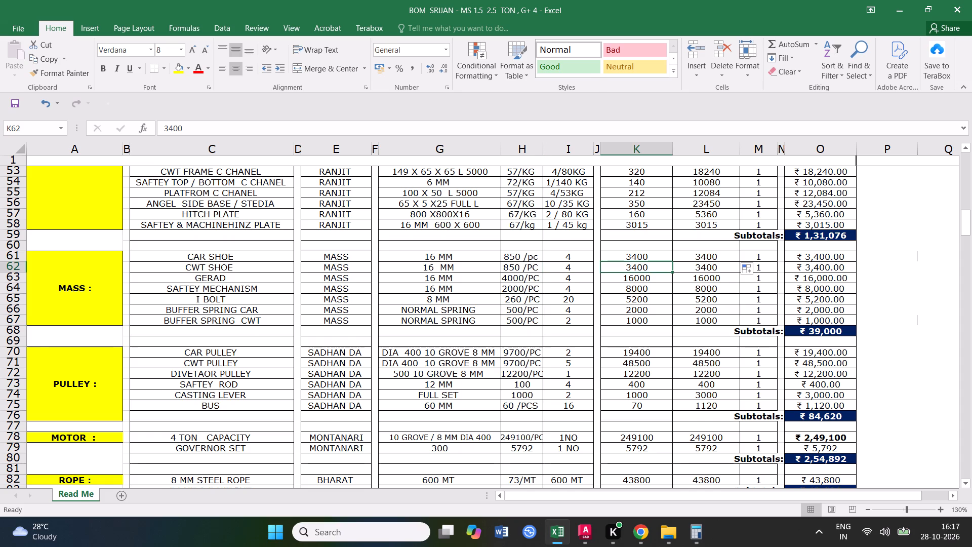
click(522, 266)
click(235, 279)
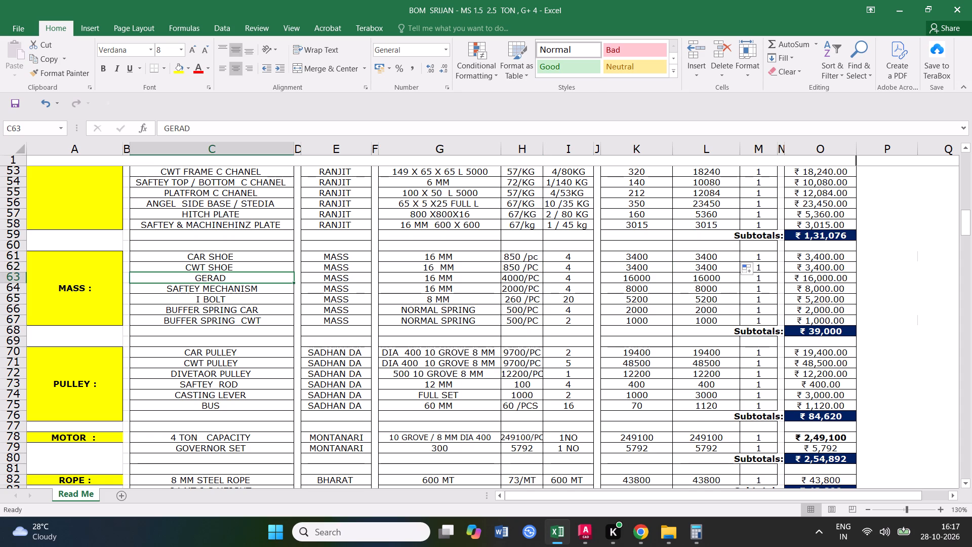
click(526, 281)
click(237, 290)
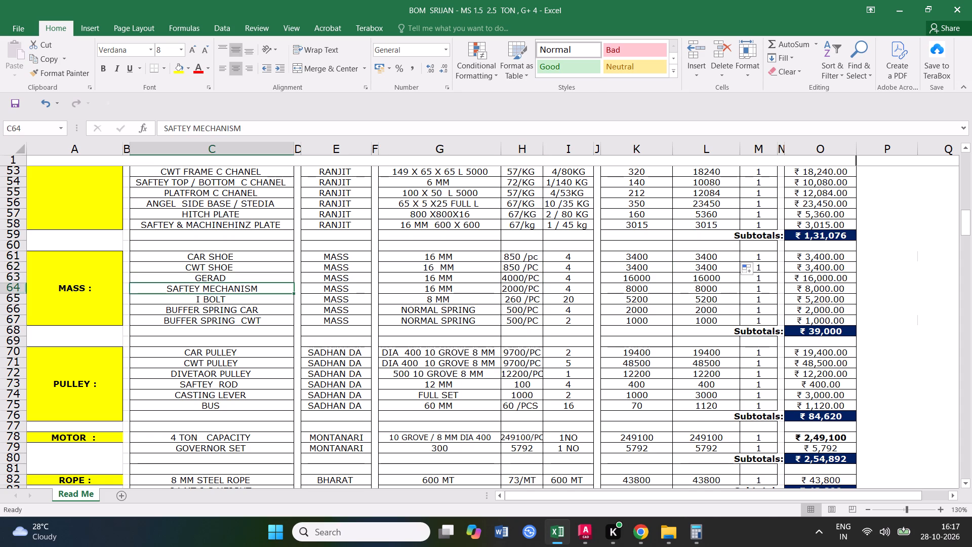
click(15, 288)
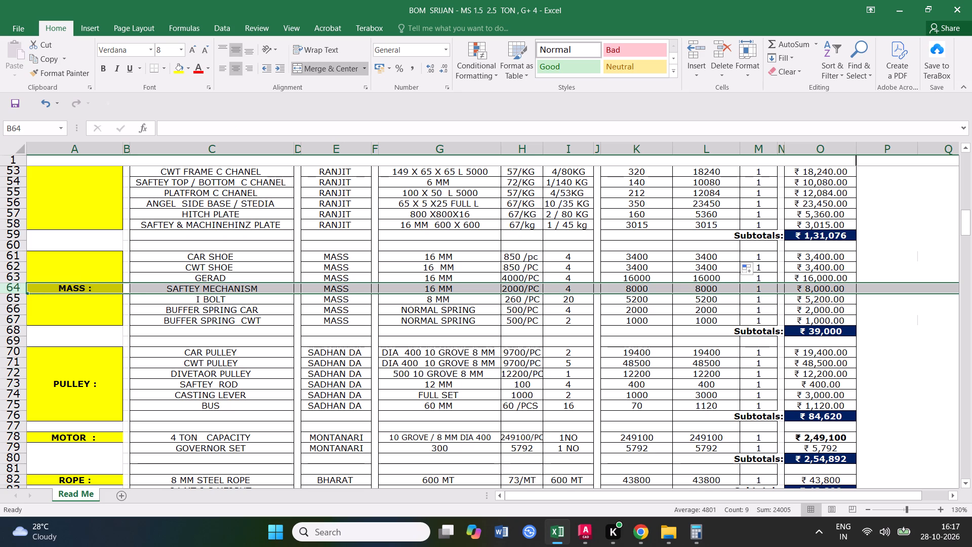
Set the quantity of the I BOLT row in the MASS section to 16.
click(19, 298)
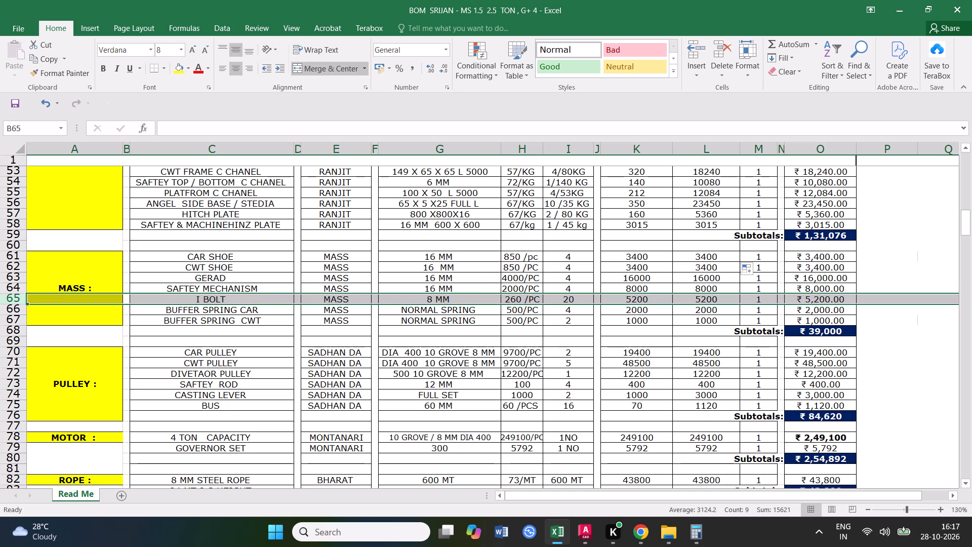
double_click(574, 298)
drag(578, 298, 567, 301)
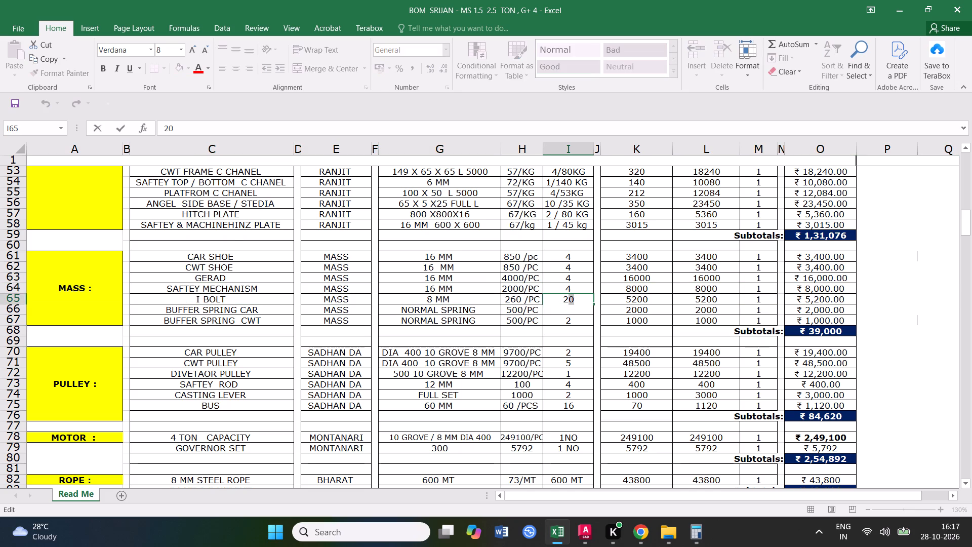
drag(567, 301, 564, 301)
text(16)
click(550, 330)
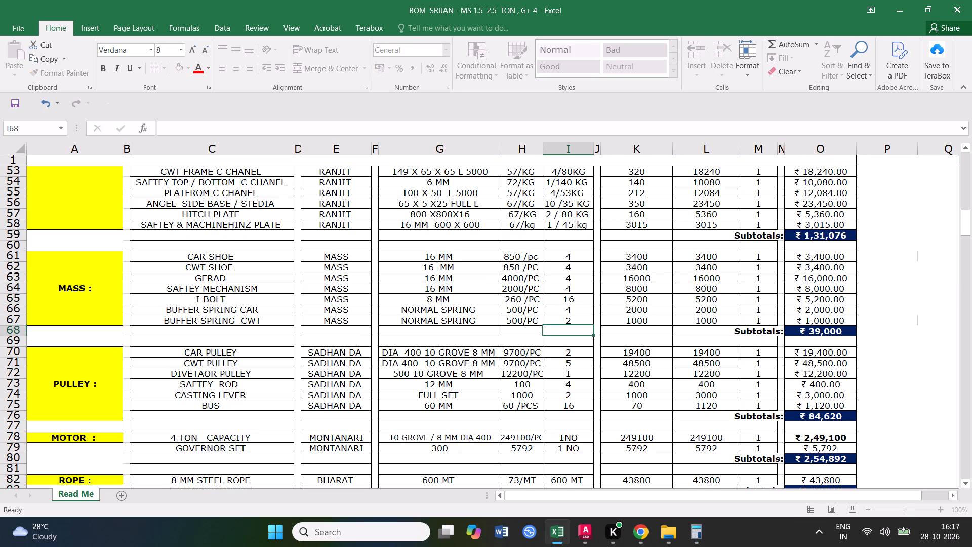
Calculate 260 × 16 and set both the I BOLT row's total and amount to 4160.
click(633, 301)
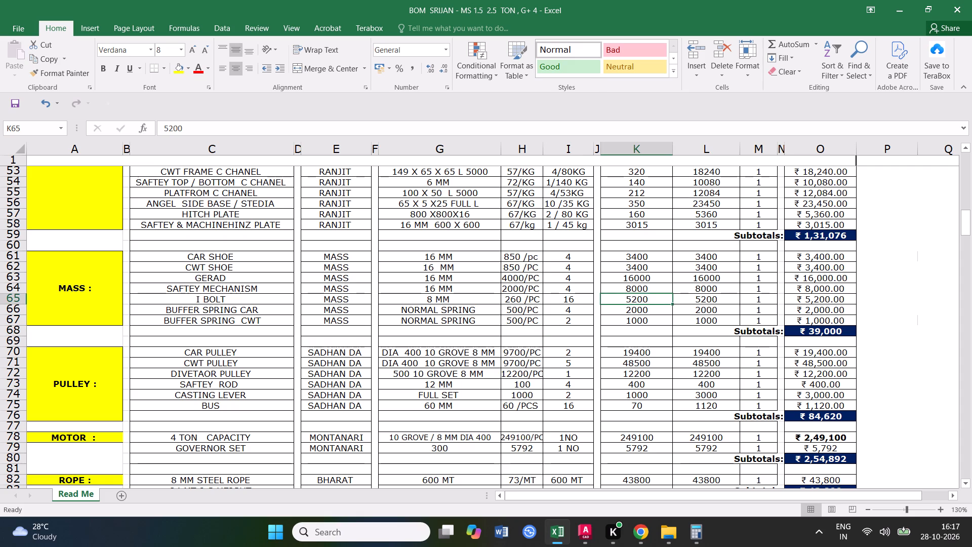
text(260*16)
key(Return)
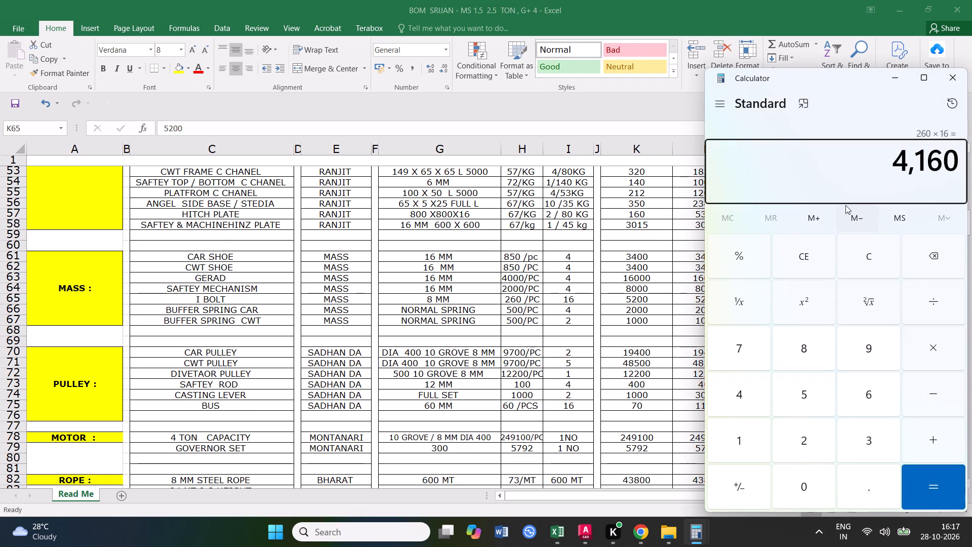
click(954, 80)
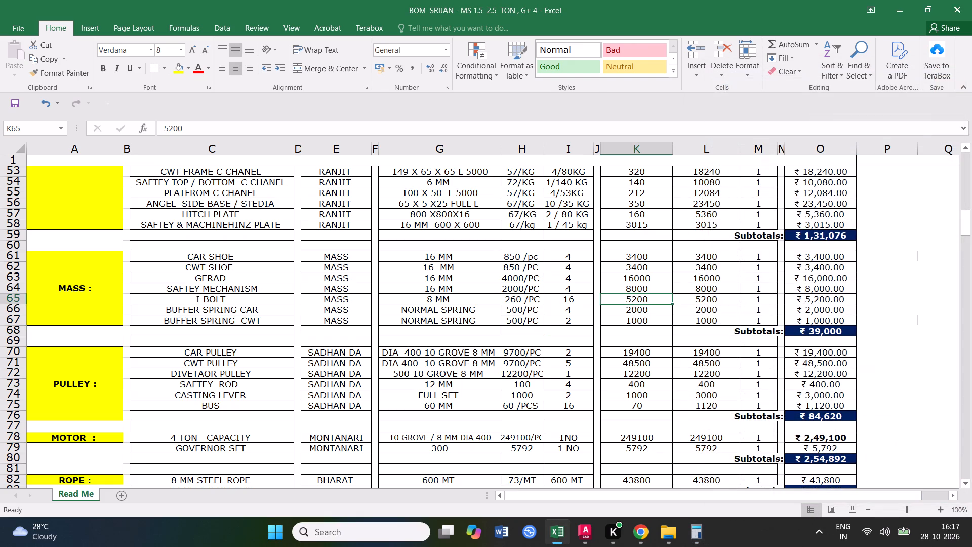
text(4160)
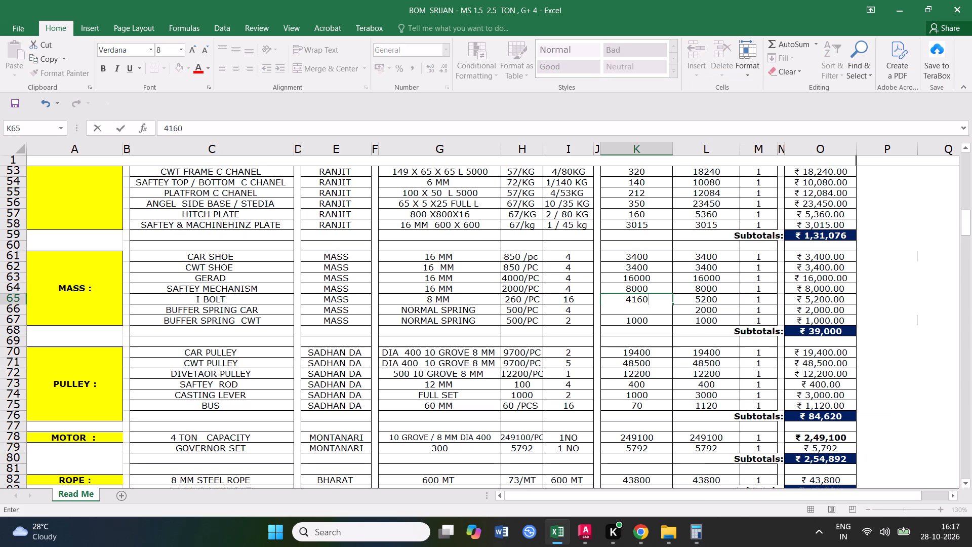
click(639, 358)
click(648, 301)
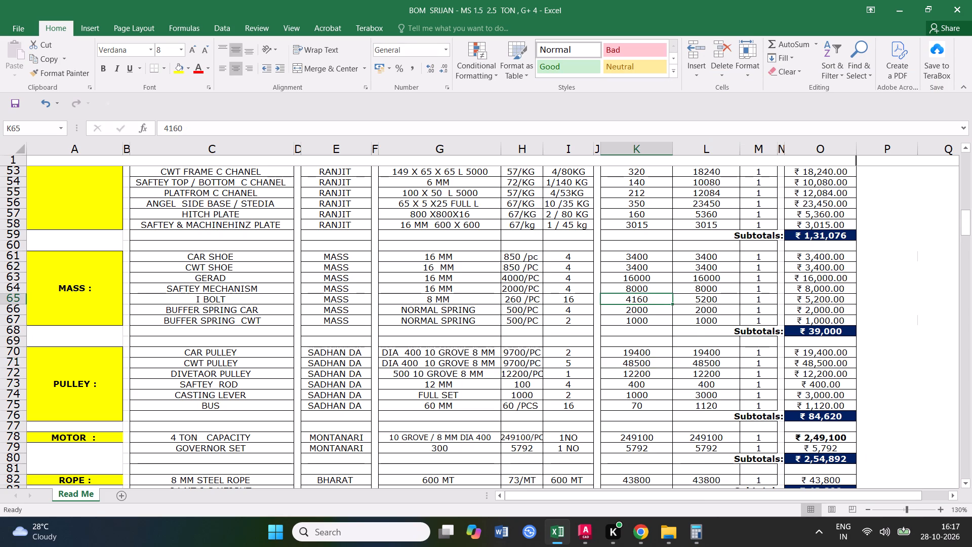
drag(671, 303, 727, 301)
click(704, 325)
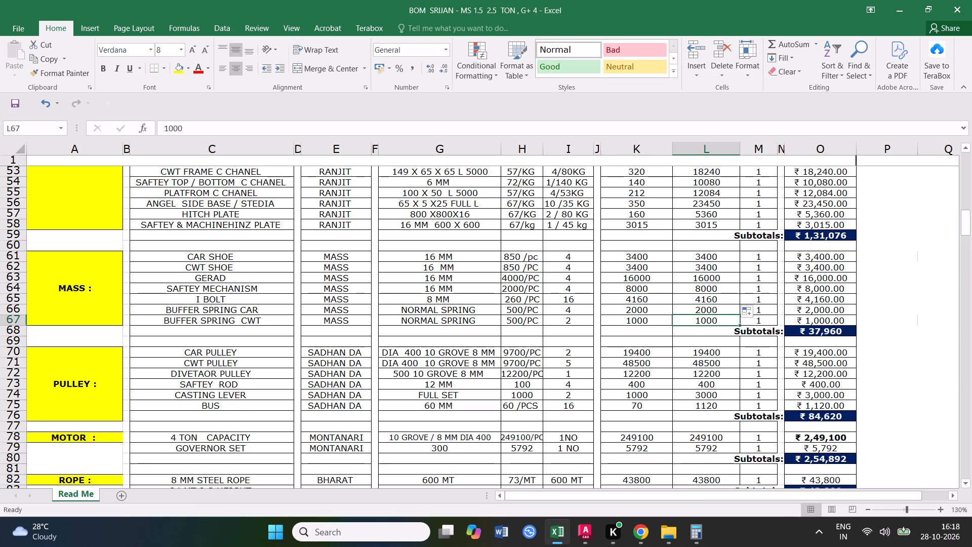
click(649, 297)
Save the workbook and check the I BOLT row.
click(10, 101)
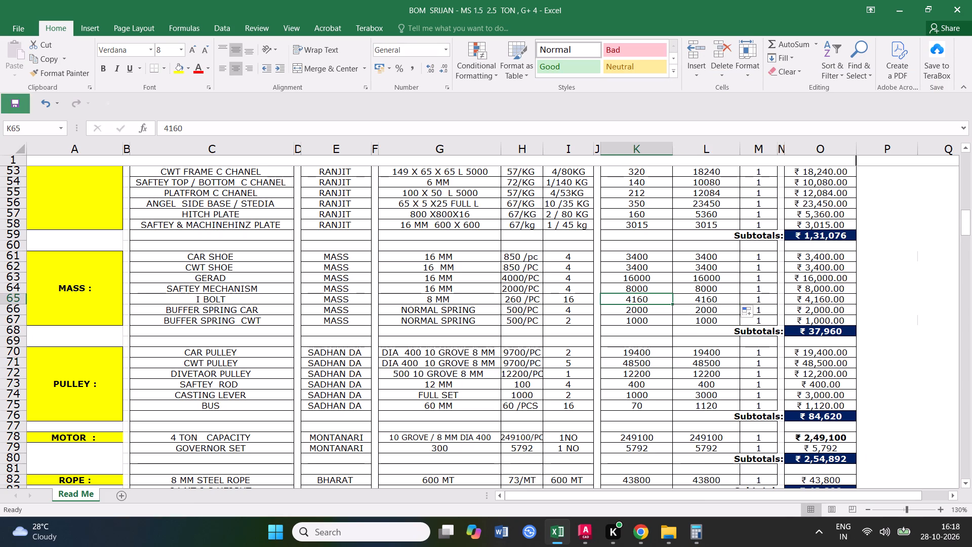
click(224, 298)
click(8, 296)
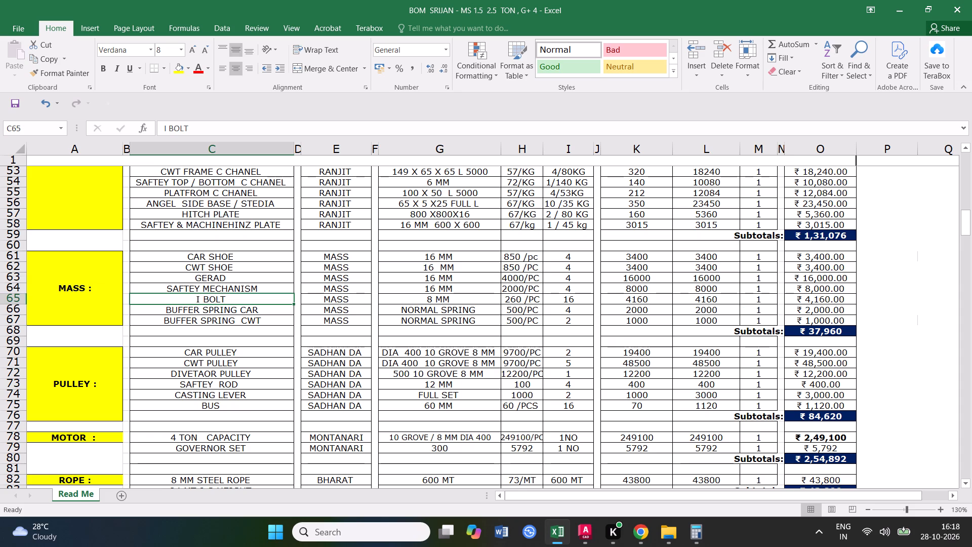
click(12, 302)
click(17, 297)
Set the quantity of the BUFFER SPRING CAR row in the MASS section to 2.
click(12, 311)
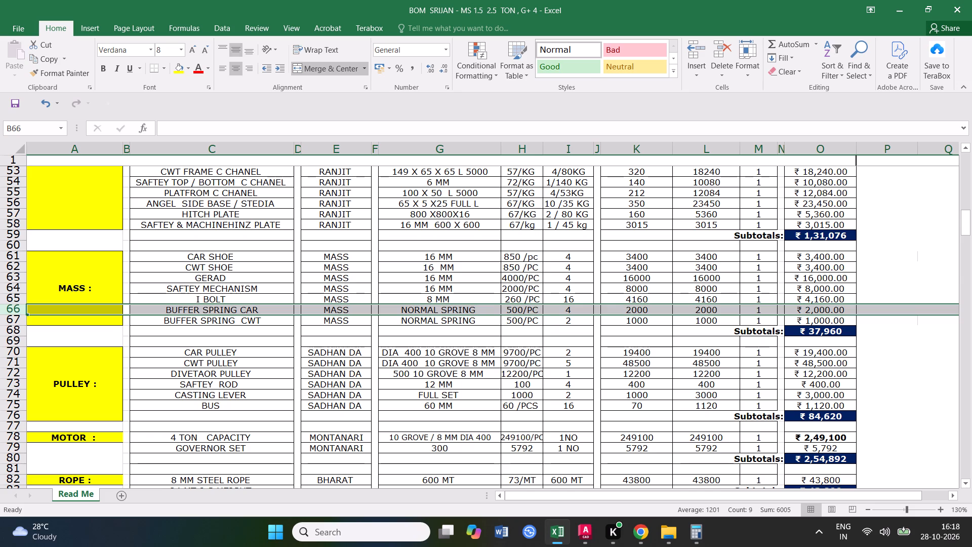
double_click(578, 311)
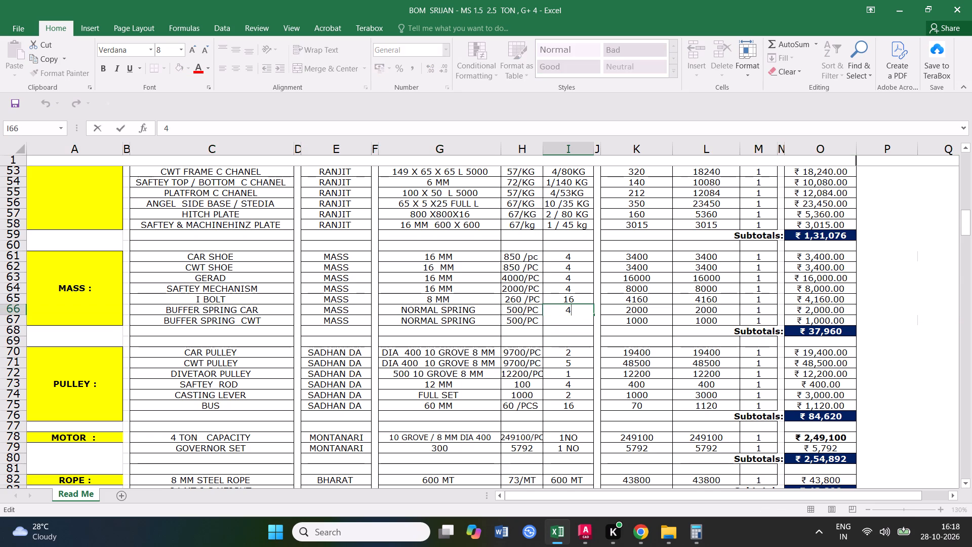
key(BackSpace)
key(2)
click(643, 376)
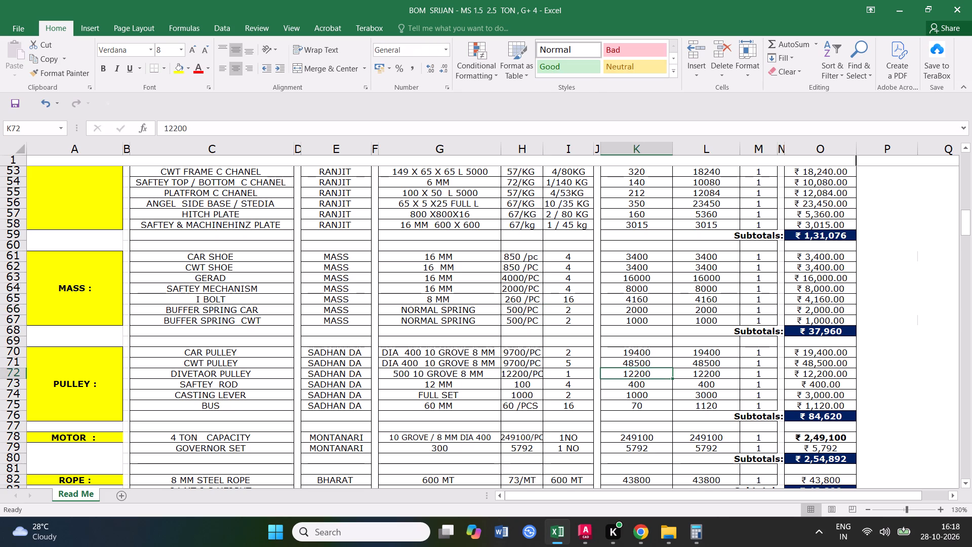
Set both the BUFFER SPRING CAR row's total and amount to 1000.
click(646, 310)
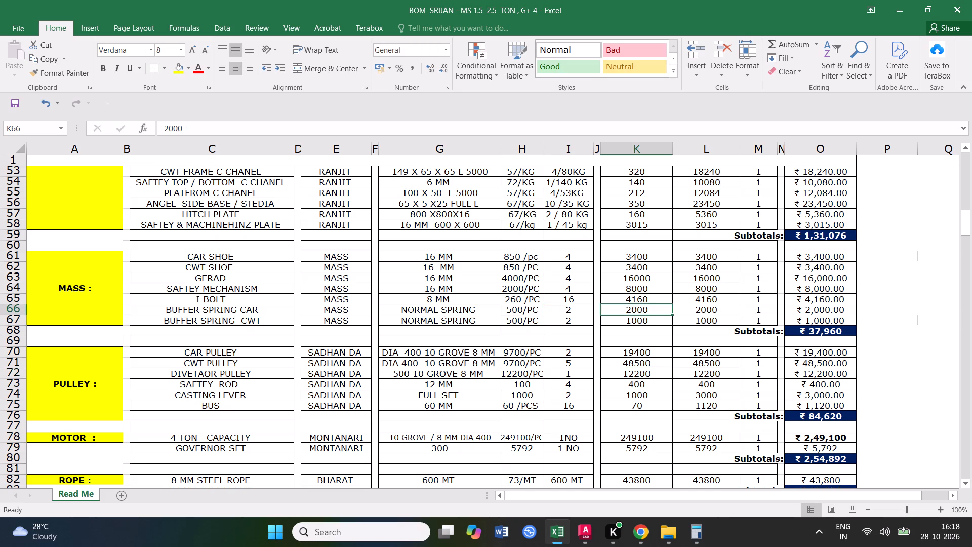
text(11)
key(BackSpace)
text(000)
click(645, 344)
click(647, 306)
drag(671, 314, 708, 314)
click(687, 334)
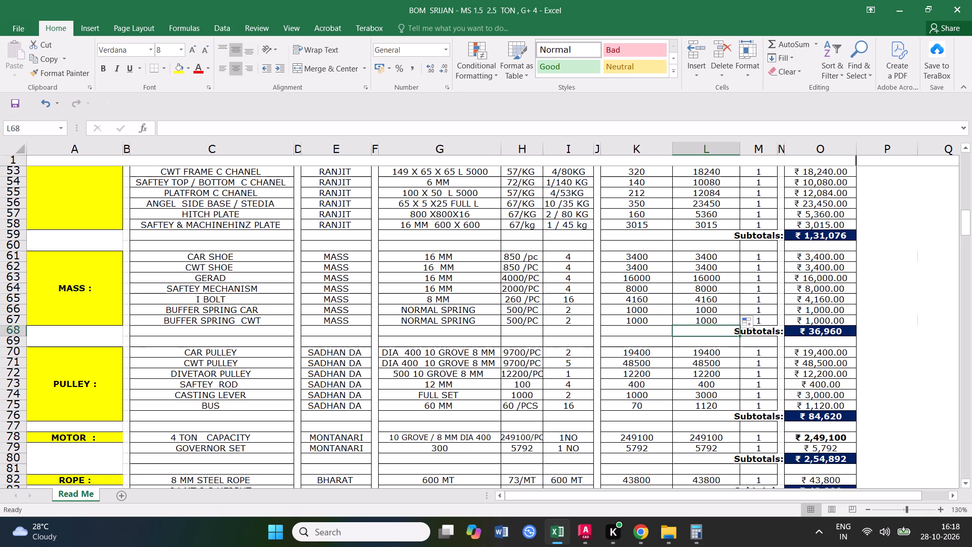
Save the workbook and check the size entries in the last rows of the MASS section.
click(19, 105)
double_click(19, 105)
scroll(543, 341, down, 1)
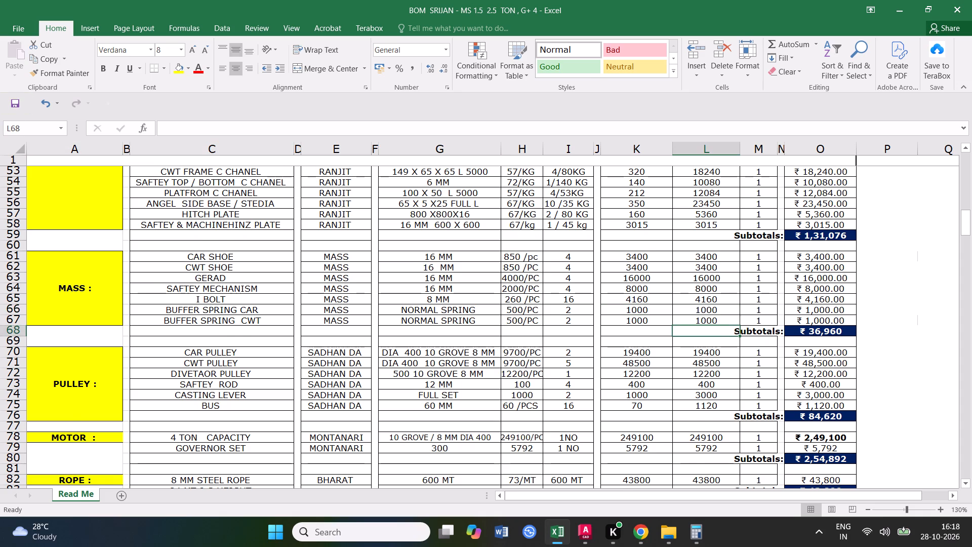
click(465, 320)
click(489, 290)
click(430, 287)
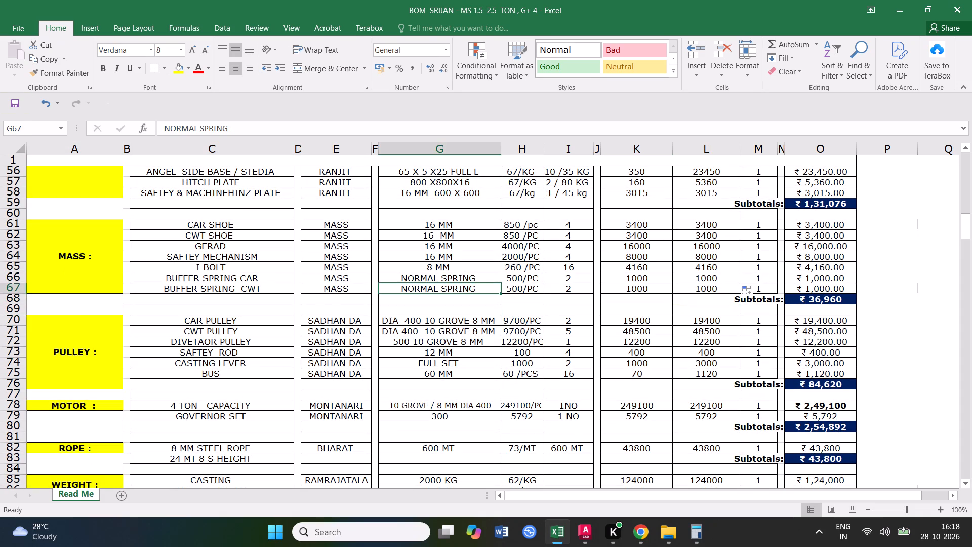
Change the CAR PULLEY row's size in the PULLEY section to DIA 300 10 GROVE 8 MM.
scroll(258, 314, down, 2)
click(230, 257)
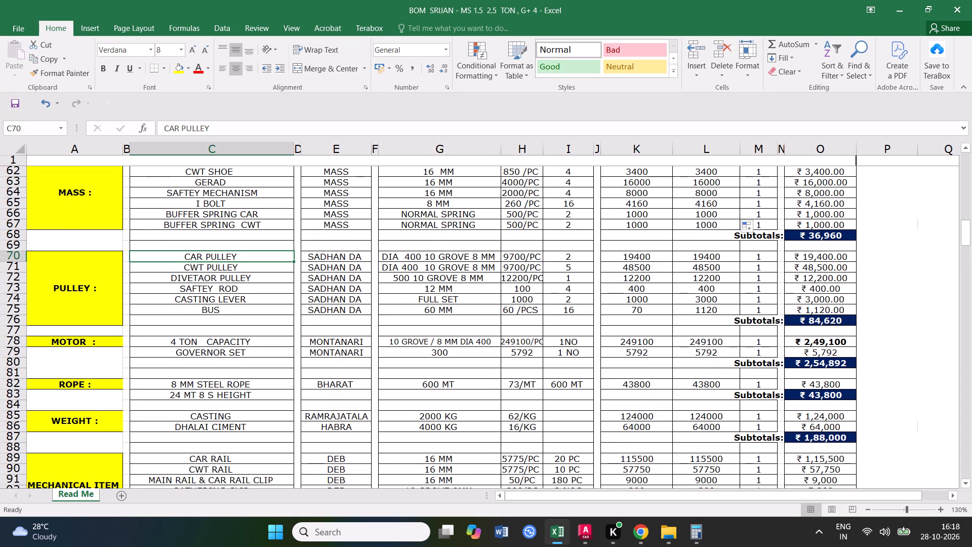
click(419, 257)
click(426, 256)
click(426, 283)
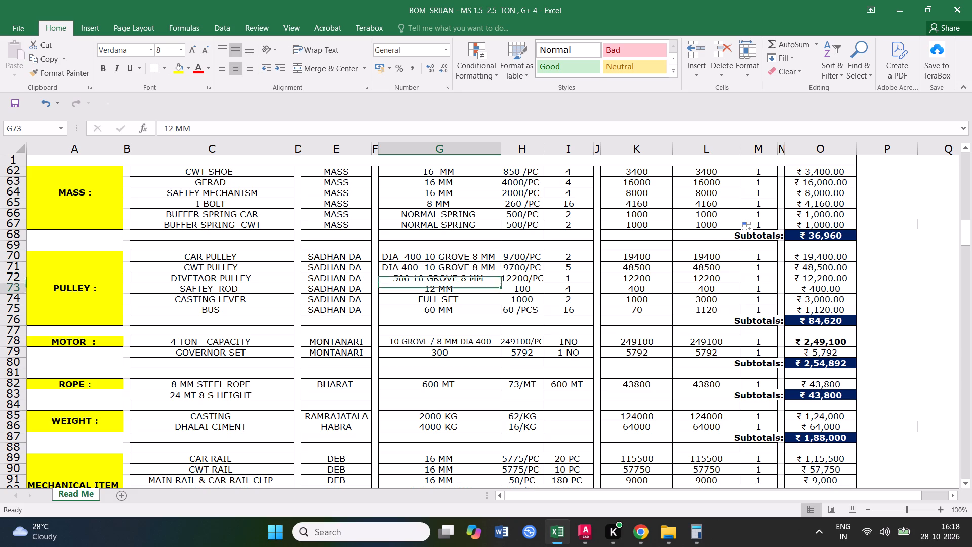
double_click(422, 257)
drag(422, 257, 407, 256)
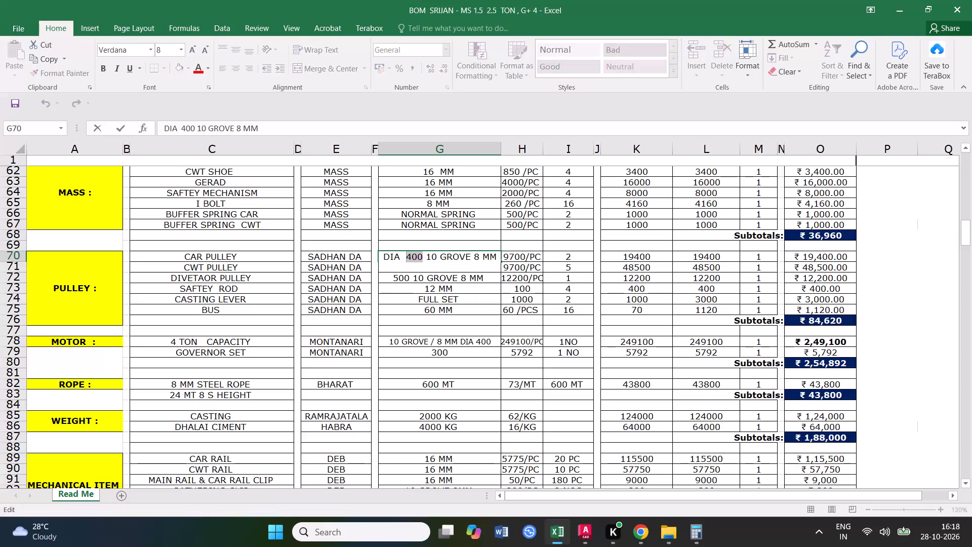
text(300)
click(466, 339)
click(438, 260)
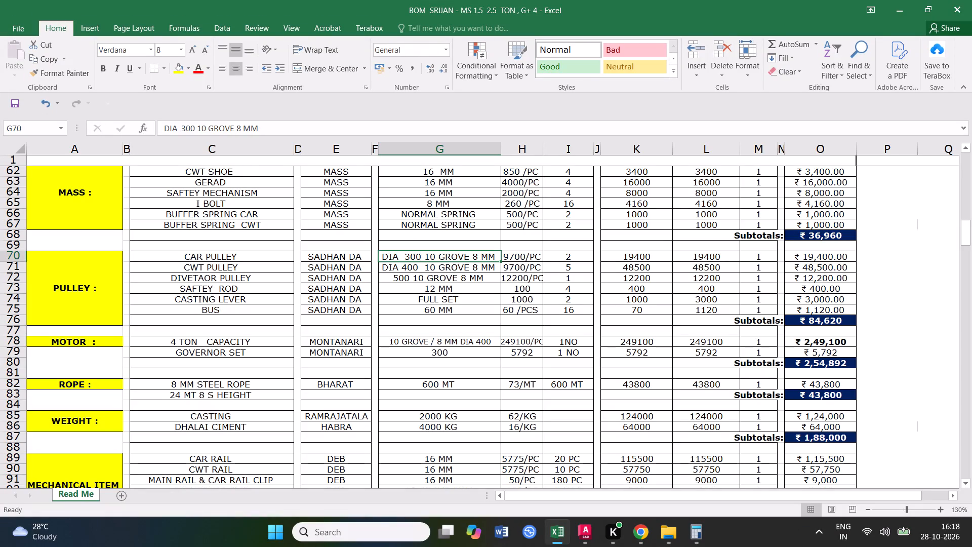
click(15, 255)
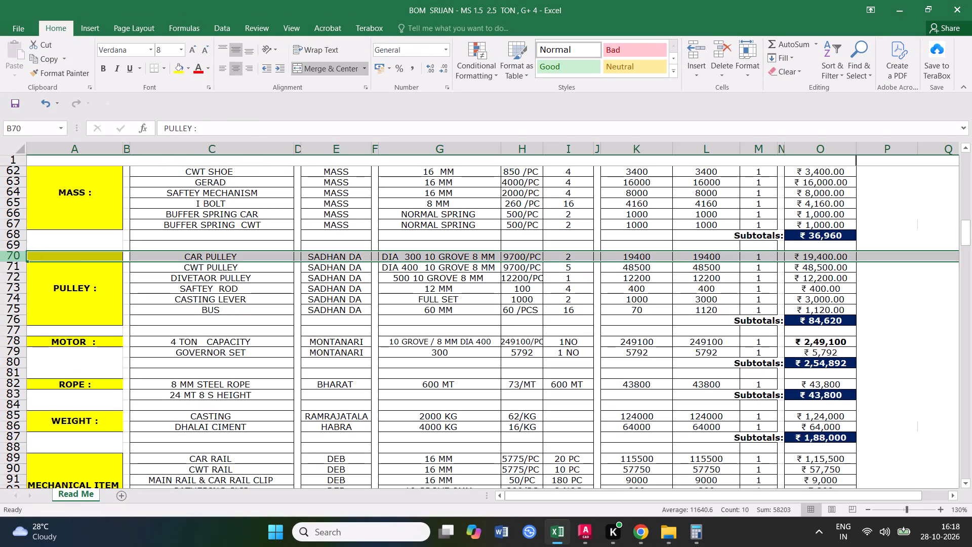
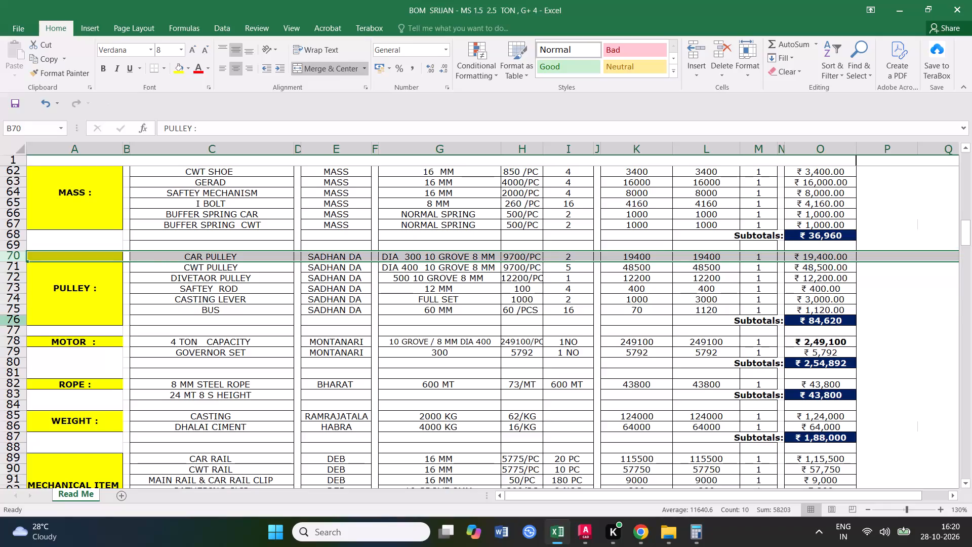
Change the CAR PULLEY row's size in the PULLEY section to DIA 300, 8 GROVE 8 MM.
click(421, 259)
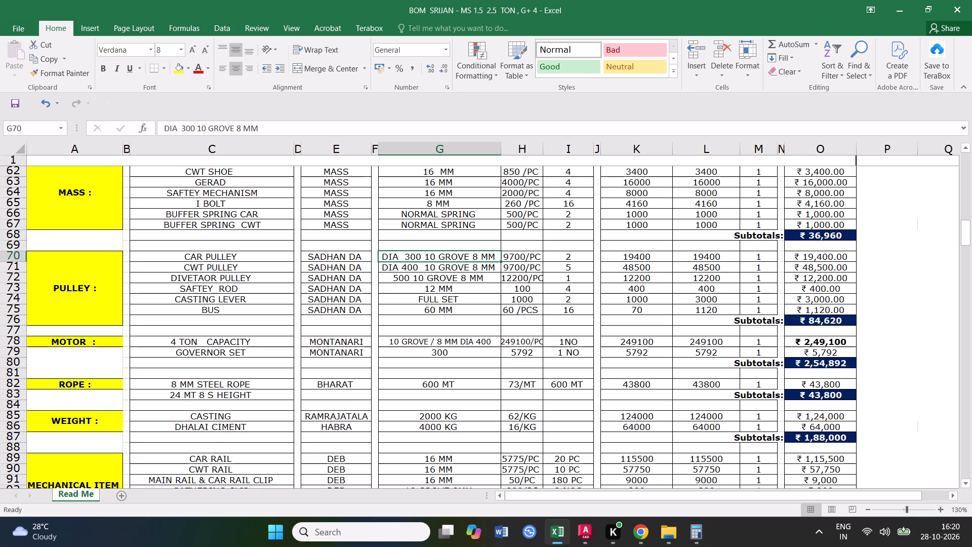
click(420, 269)
double_click(420, 258)
drag(422, 258, 409, 255)
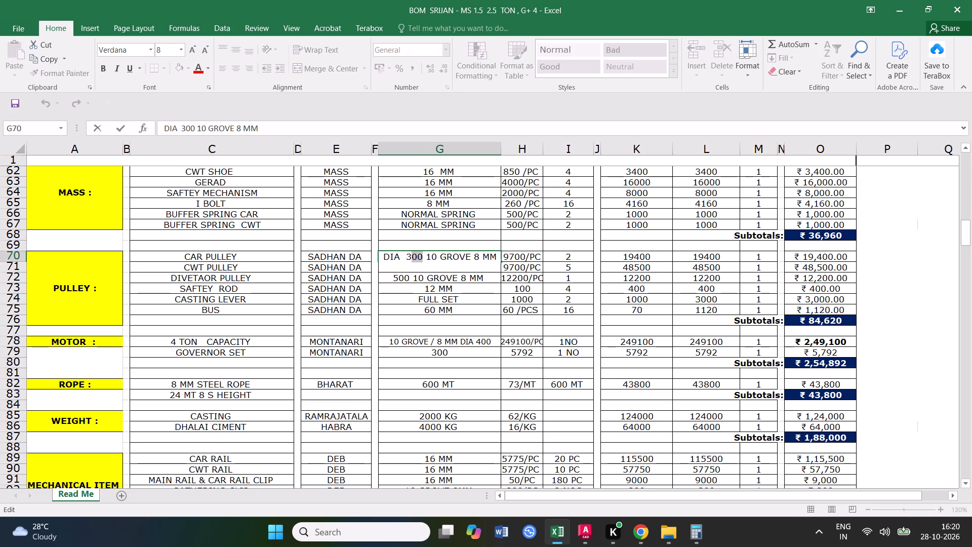
drag(409, 255, 407, 255)
click(420, 291)
double_click(435, 258)
drag(435, 258, 422, 258)
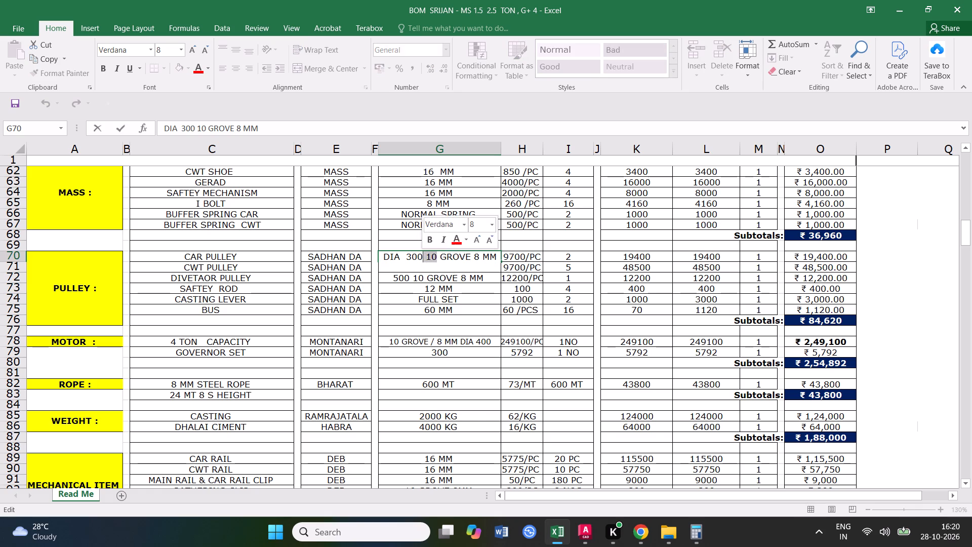
key(8)
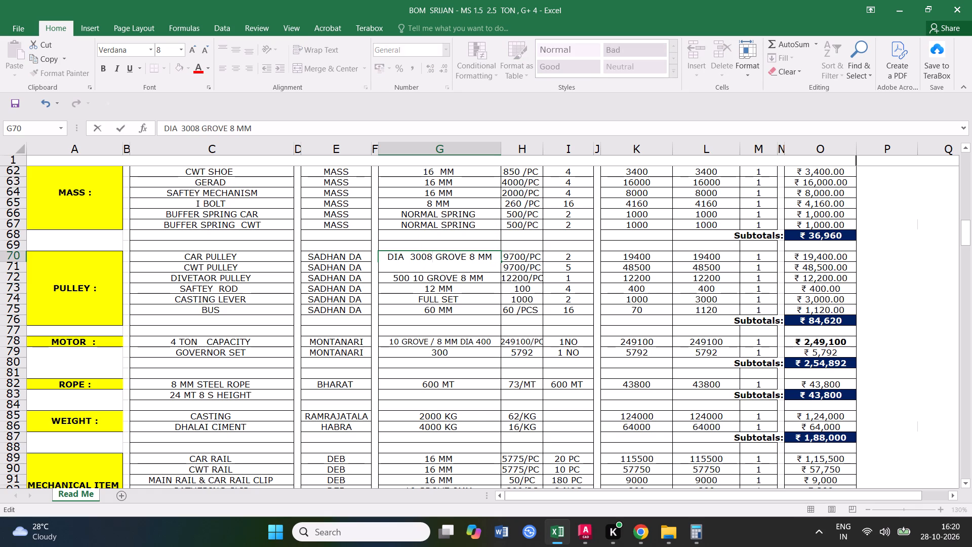
click(426, 256)
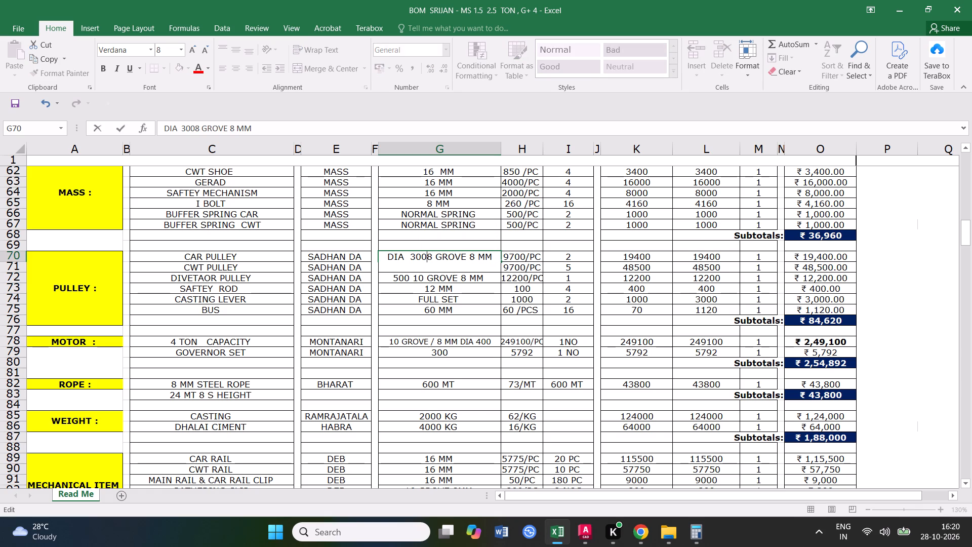
text(,)
key(space)
click(476, 281)
Select the CAR PULLEY row's rate in the PULLEY section.
click(519, 258)
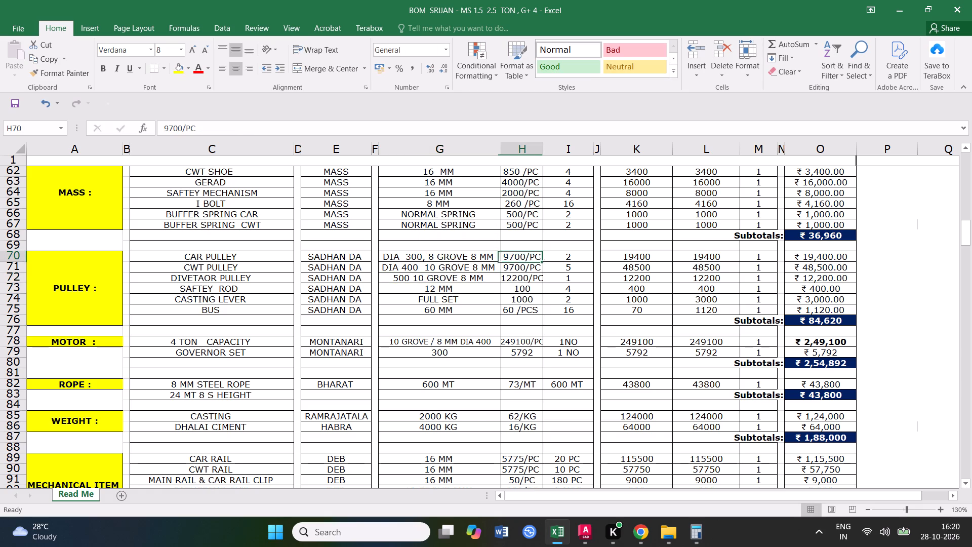
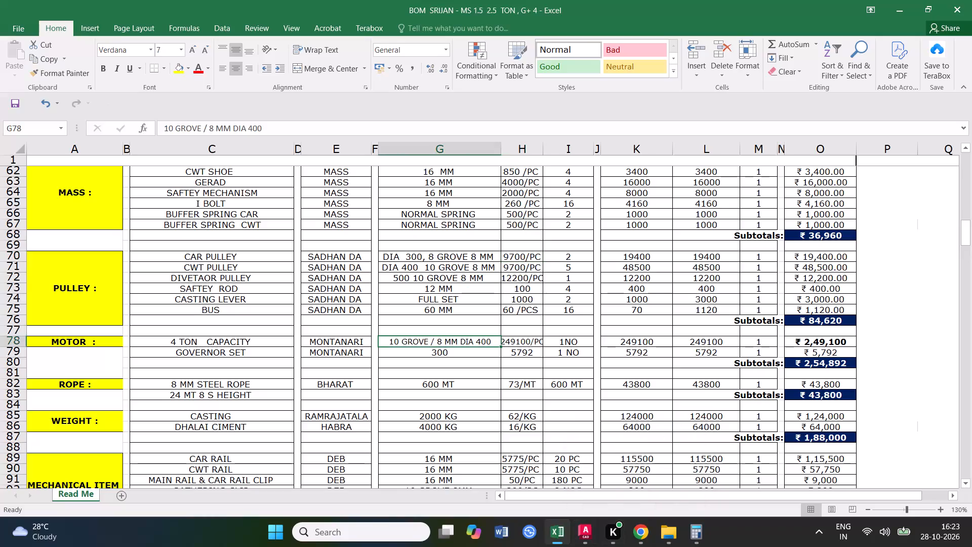
Save the SRIJAN 2.5 ton bill of materials workbook.
click(15, 100)
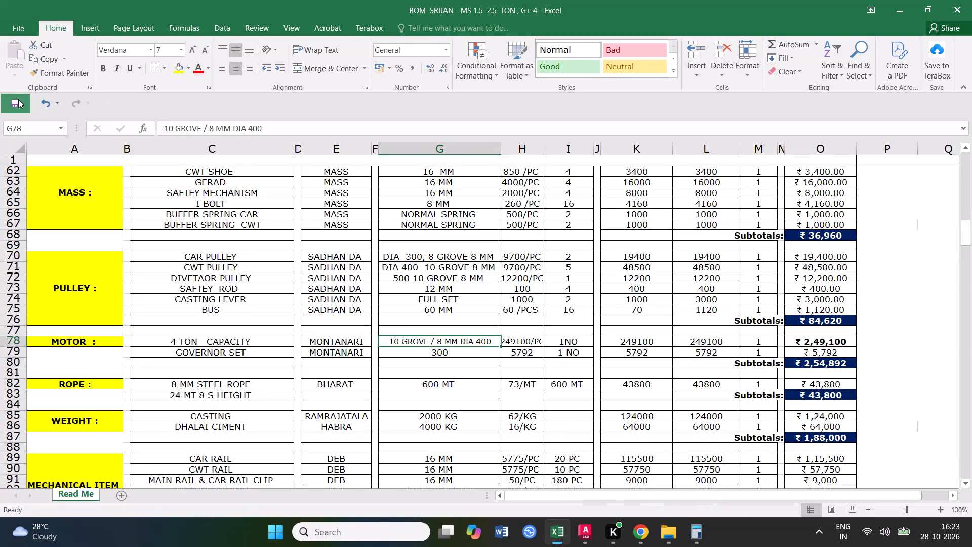
click(18, 99)
click(536, 306)
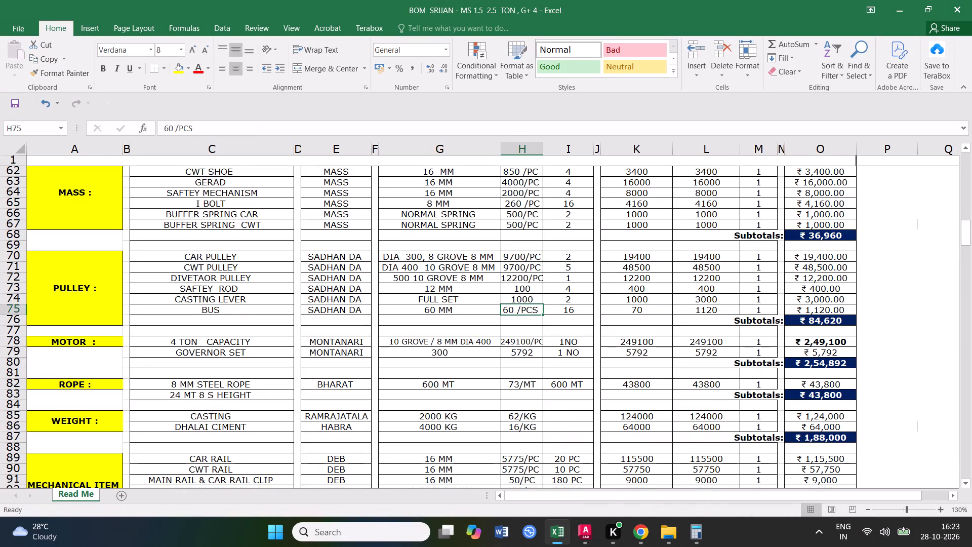
Highlight the entire CAR PULLEY row in the PULLEY section with yellow fill and save the workbook.
click(218, 256)
click(12, 253)
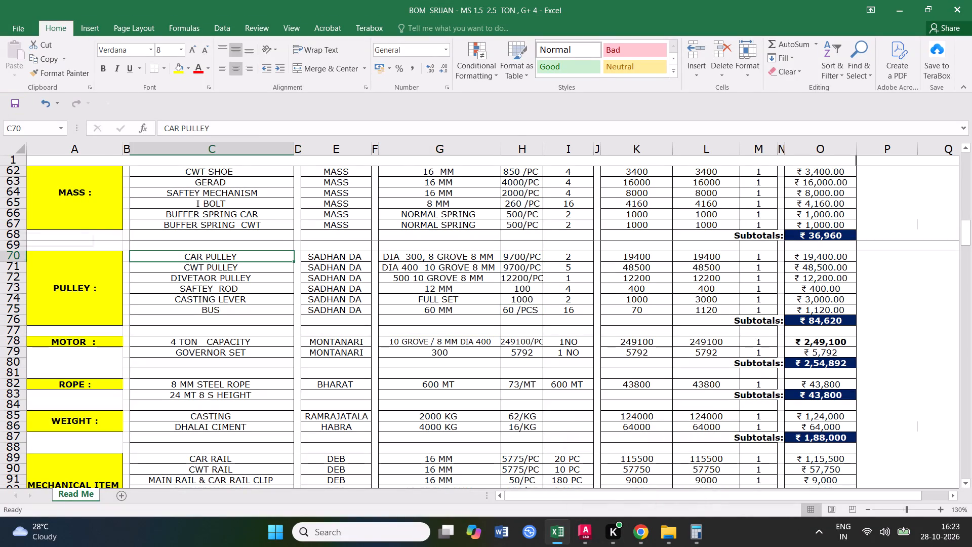
click(12, 255)
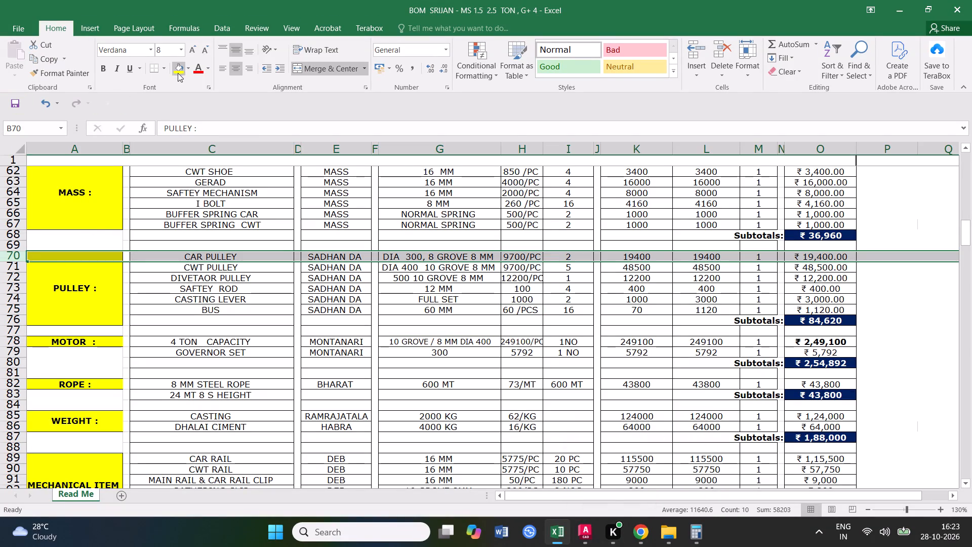
click(179, 72)
click(385, 328)
triple_click(9, 106)
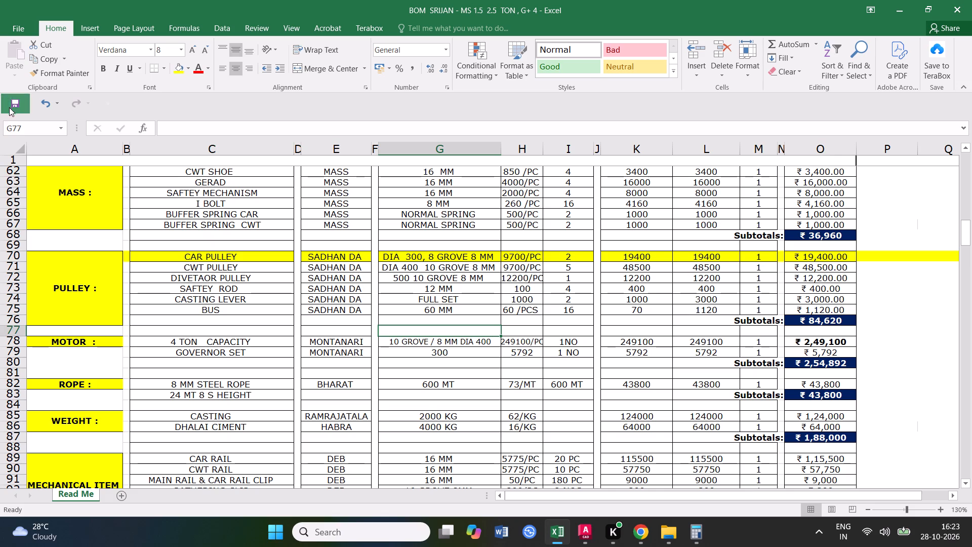
Open the BOM - SS 2.5 TON workbook from the =2.5 TON ACO = folder inside =BOM =.
click(903, 13)
click(496, 284)
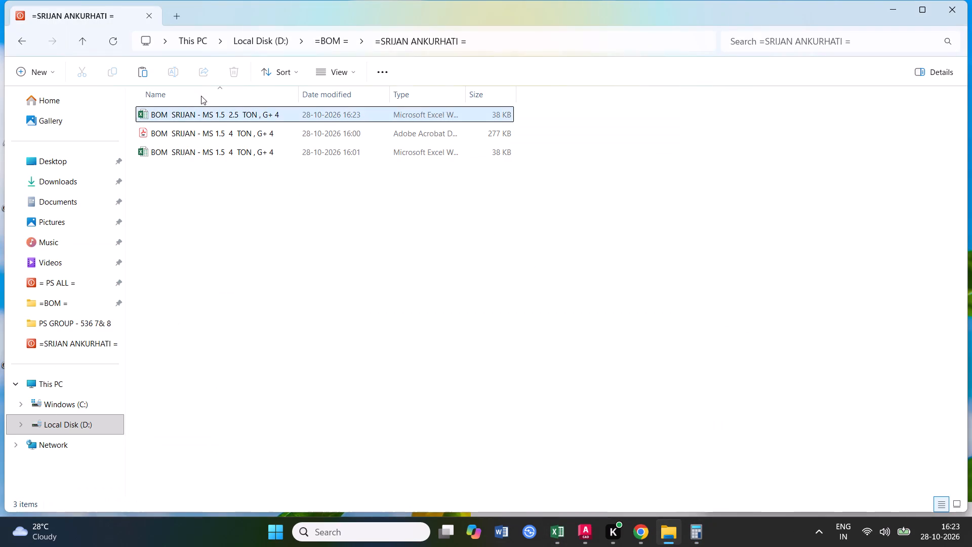
click(82, 35)
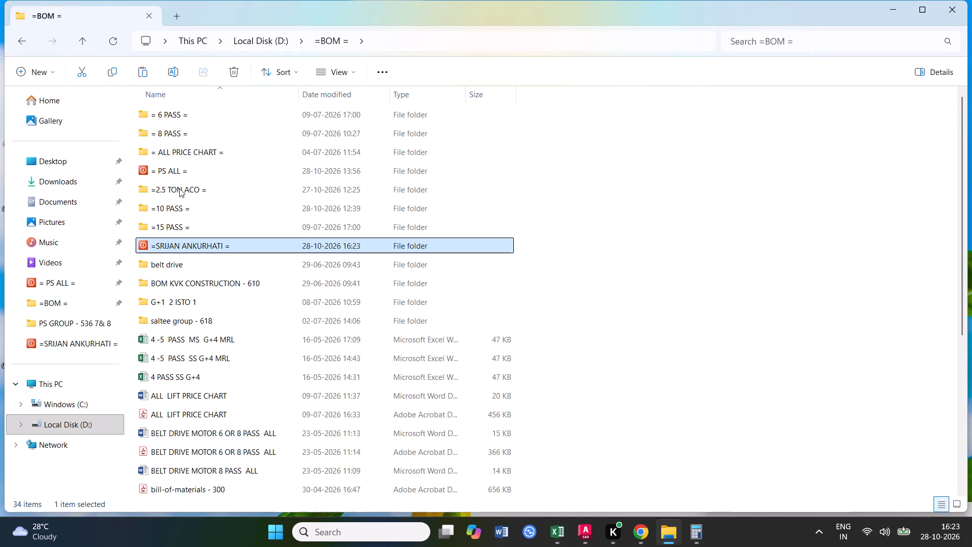
double_click(179, 187)
double_click(186, 106)
double_click(189, 114)
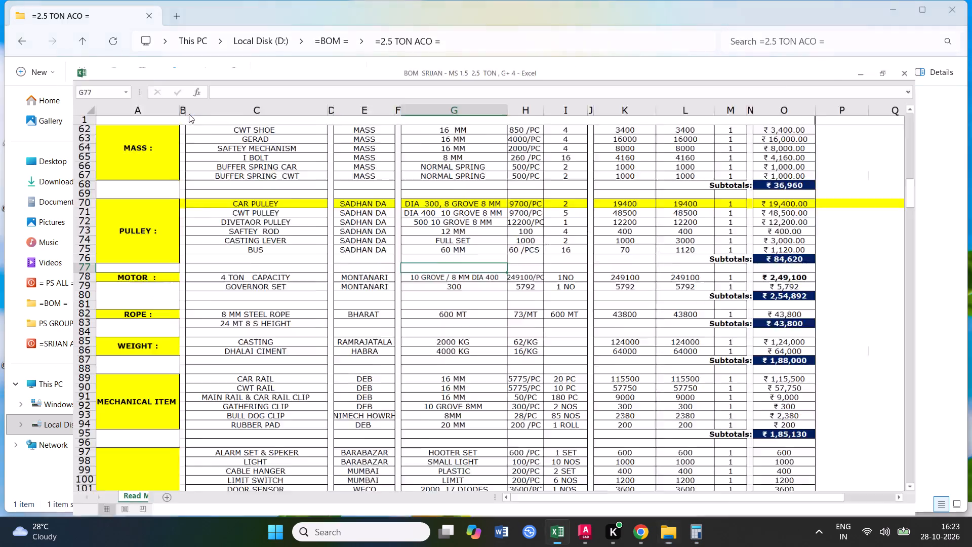
Examine the MOTOR section's capacity and governor rows in the BOM - SS 2.5 TON workbook, and close that workbook.
scroll(319, 339, down, 13)
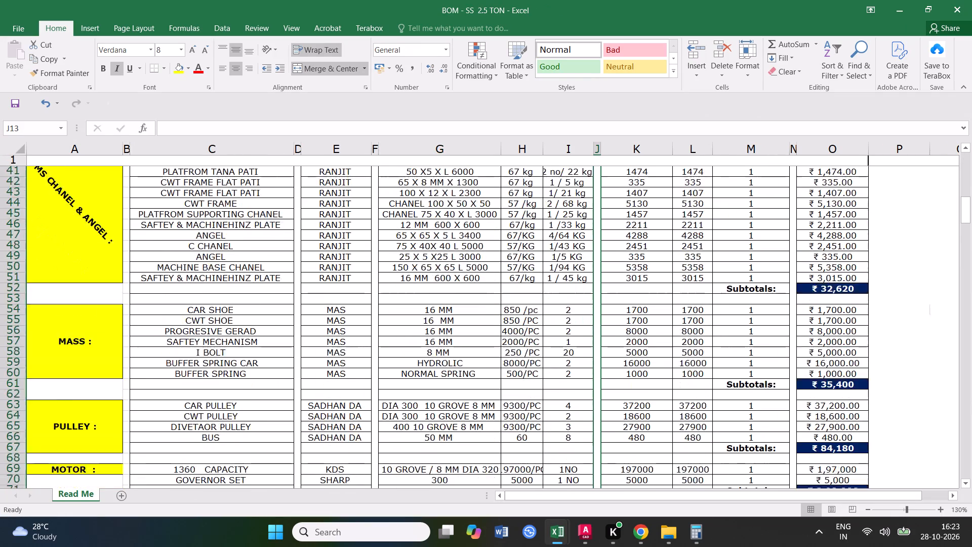
scroll(302, 341, down, 3)
click(244, 372)
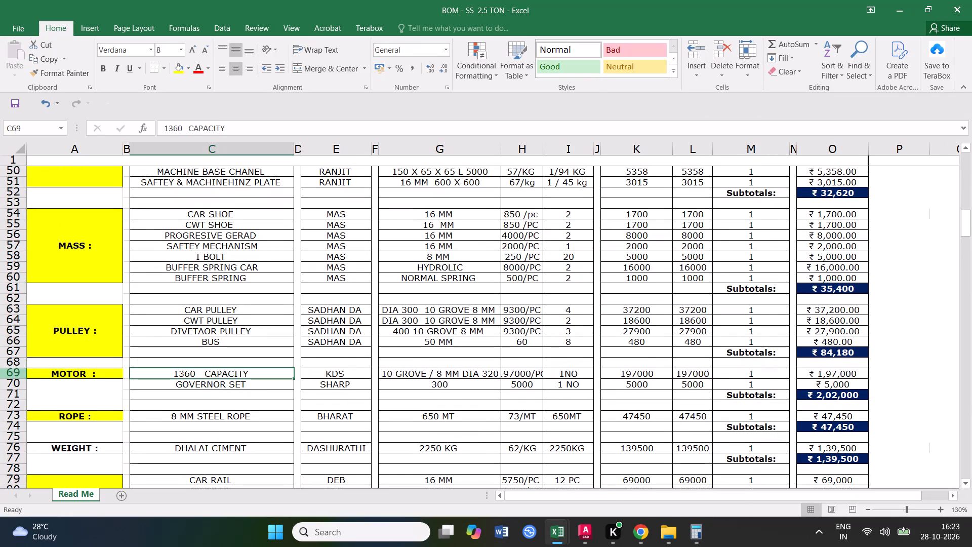
click(18, 373)
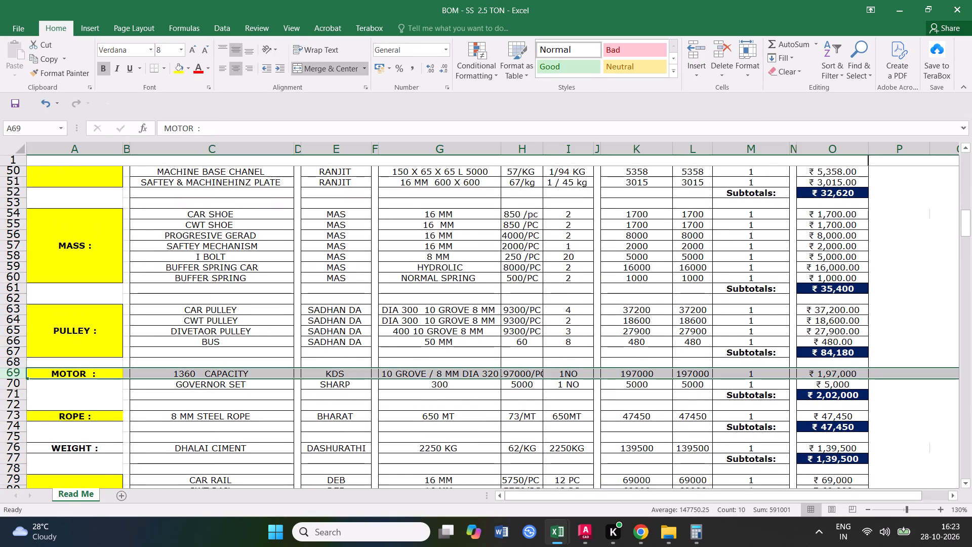
click(898, 17)
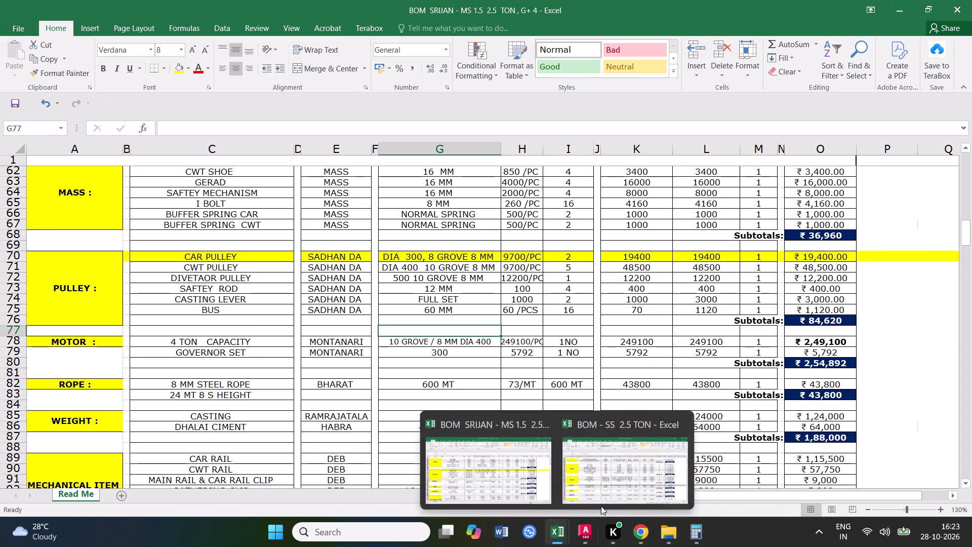
click(635, 478)
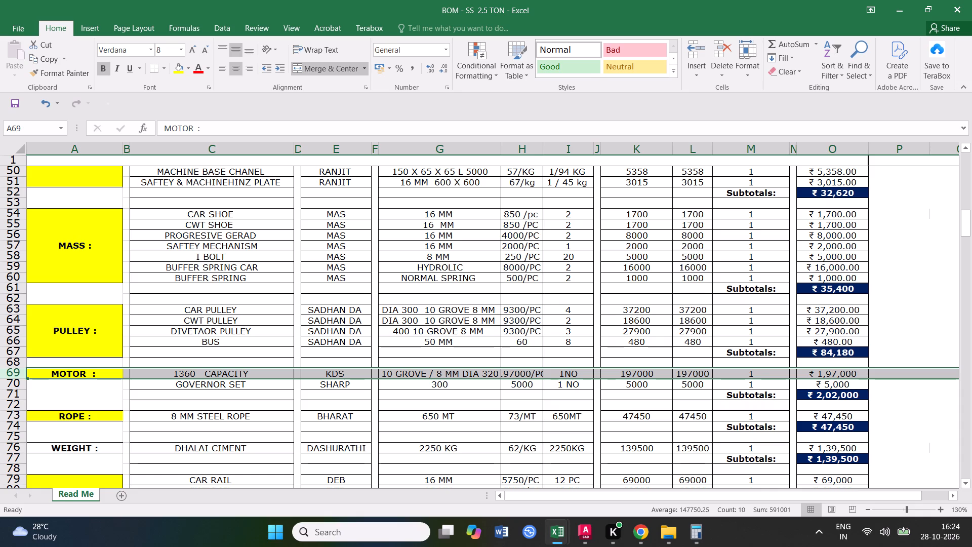
click(271, 414)
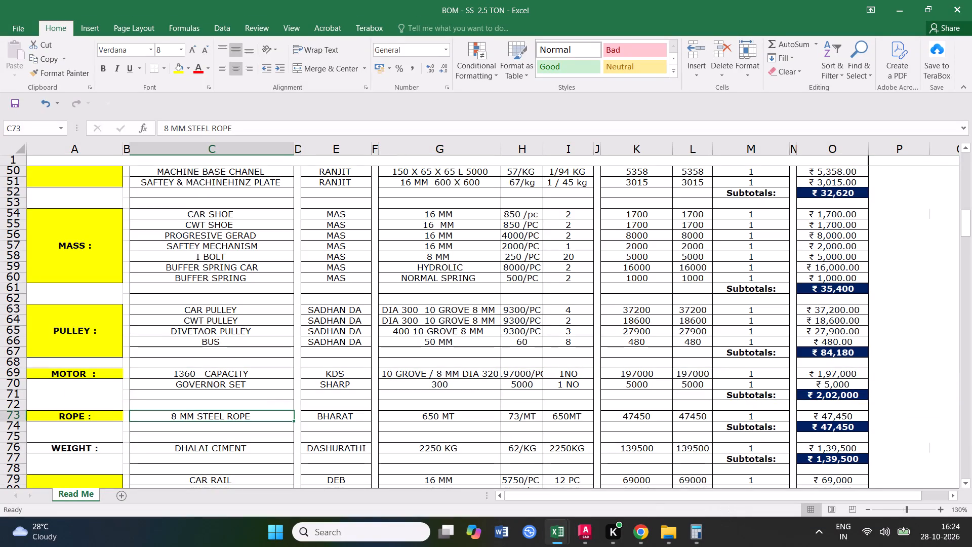
click(229, 381)
click(220, 377)
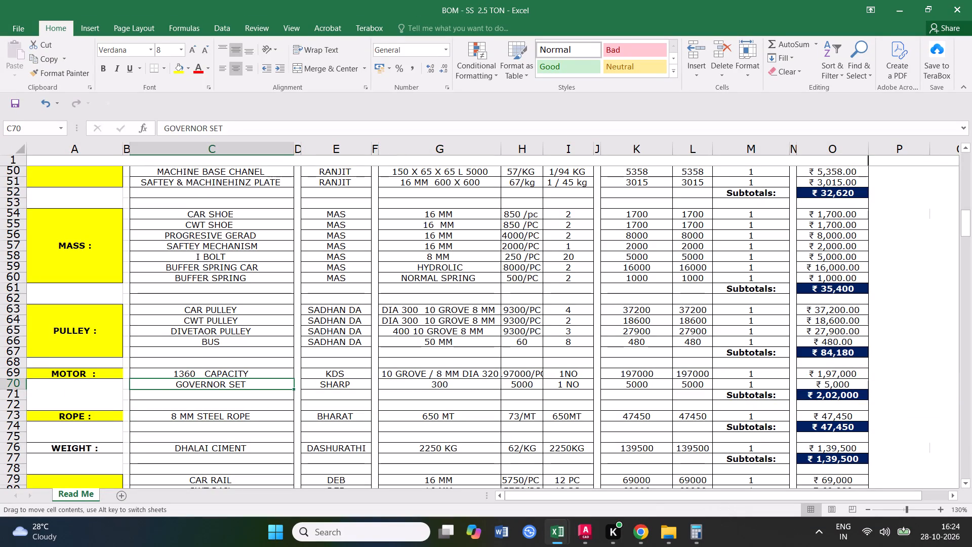
click(293, 382)
click(224, 370)
click(944, 14)
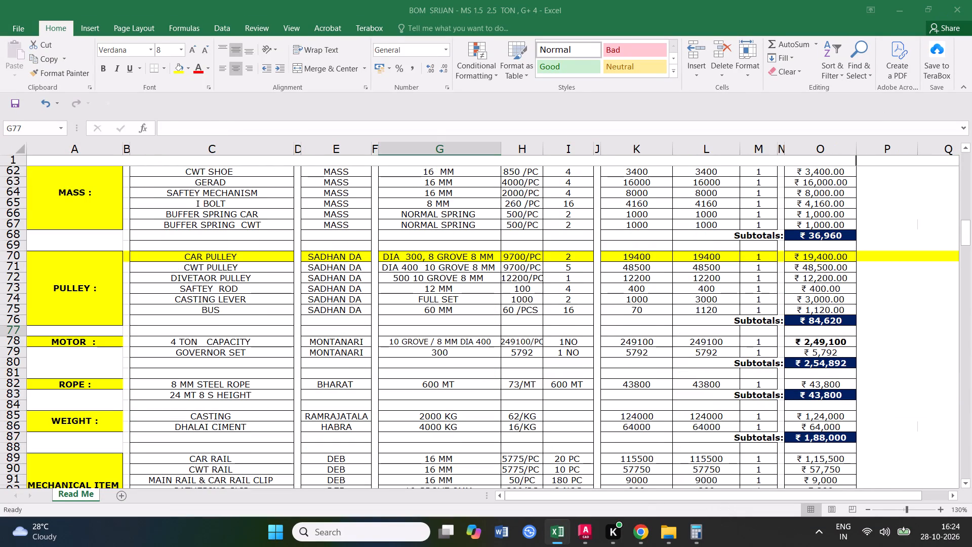
Switch to File Explorer and look through the files in the =BOM = folder.
click(361, 325)
click(910, 1)
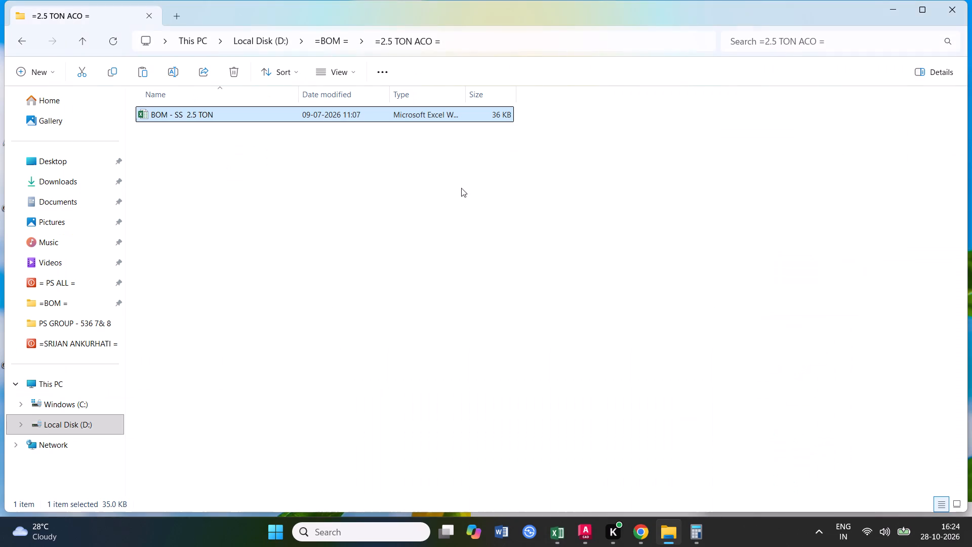
click(91, 42)
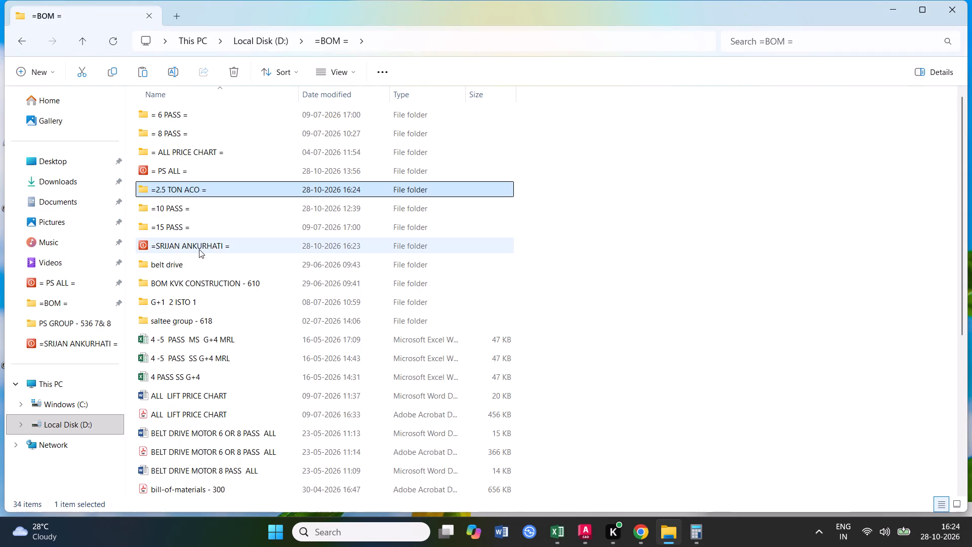
scroll(226, 425, down, 4)
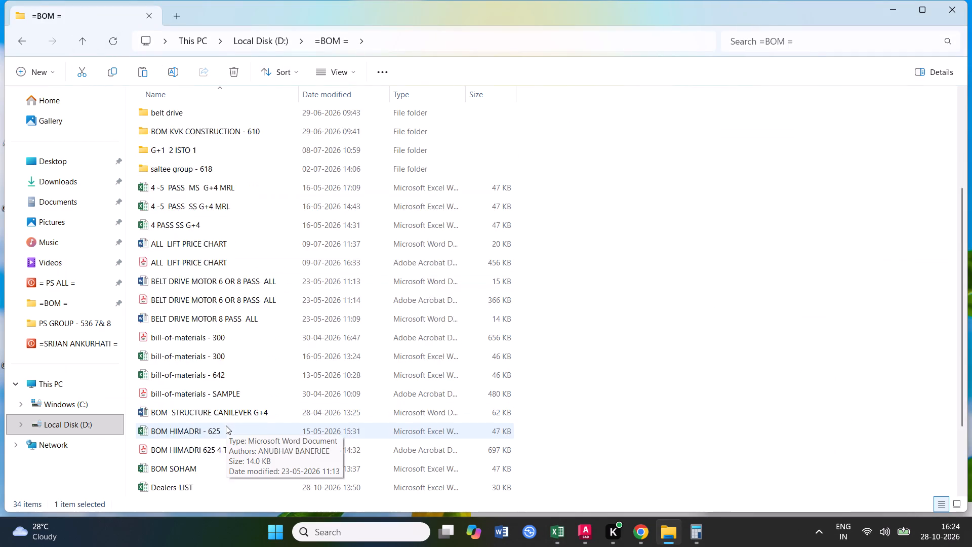
scroll(226, 425, down, 2)
scroll(279, 410, down, 3)
Search Local Disk (D:) for KAMIABI and look inside the =KAMIABI BARTER - 582= folder.
click(93, 422)
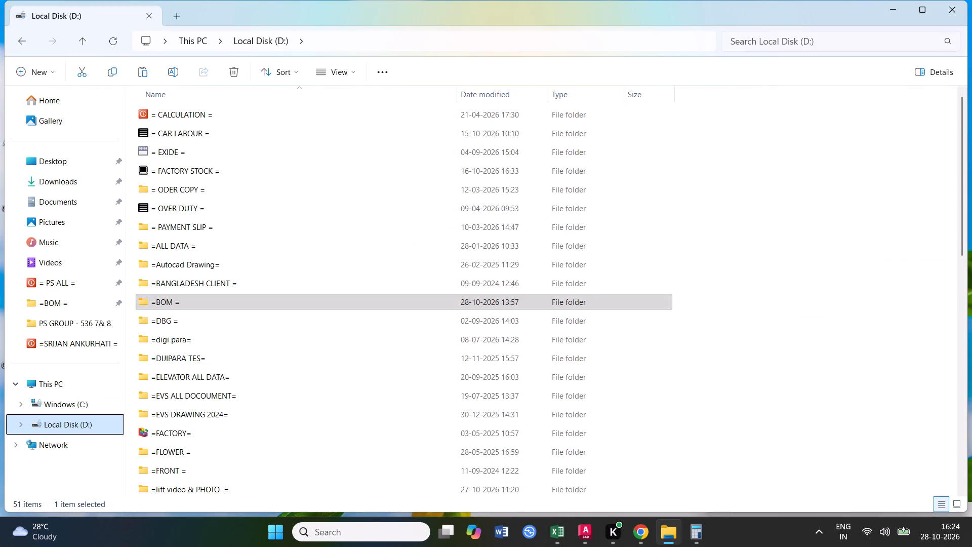
click(746, 42)
text(KAMIABI)
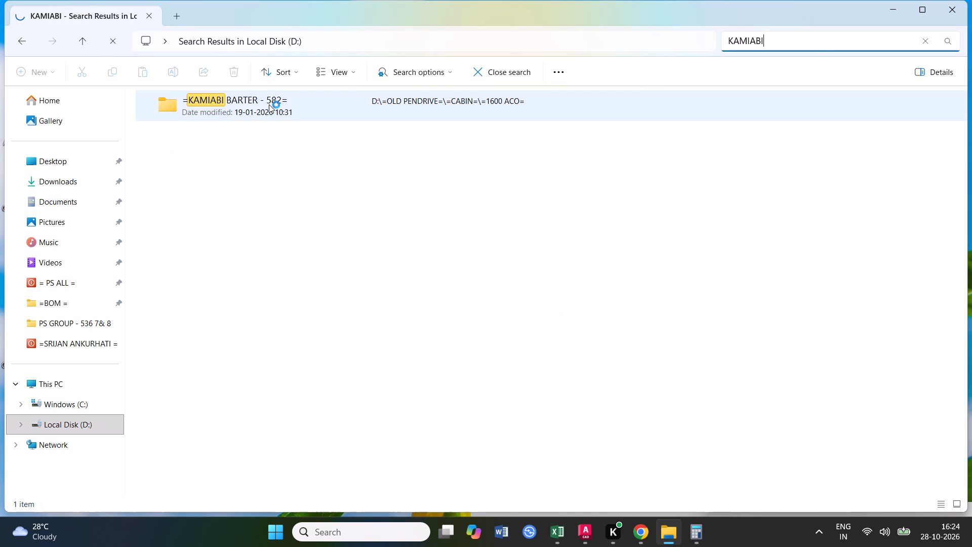
double_click(269, 104)
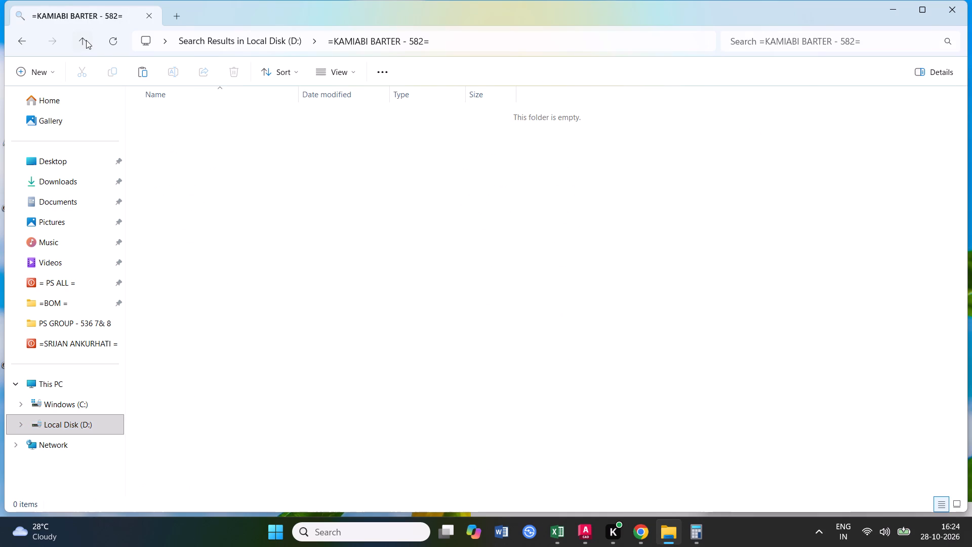
click(86, 40)
Search Local Disk (D:) for 582 and open the KAMYABI BARTER - 582 Word document.
click(77, 433)
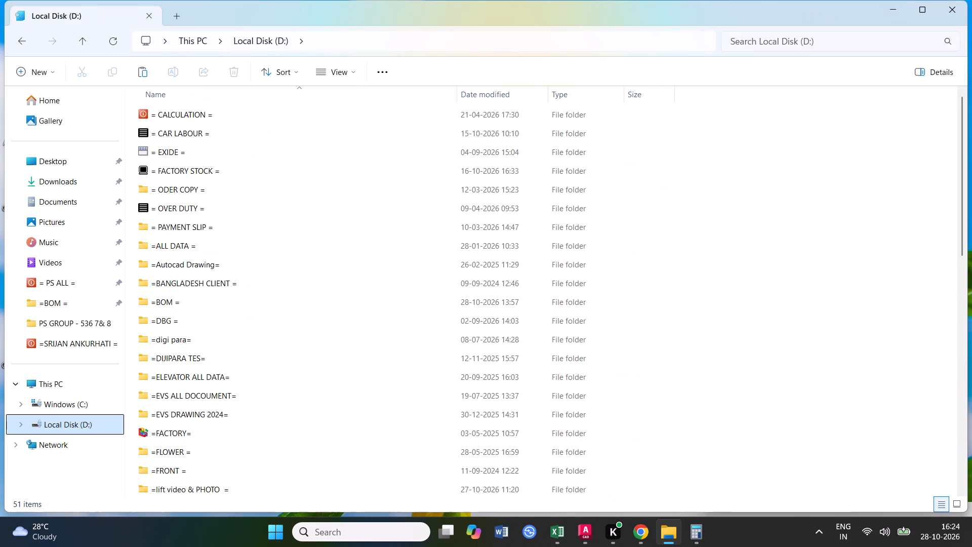
click(764, 37)
text(582)
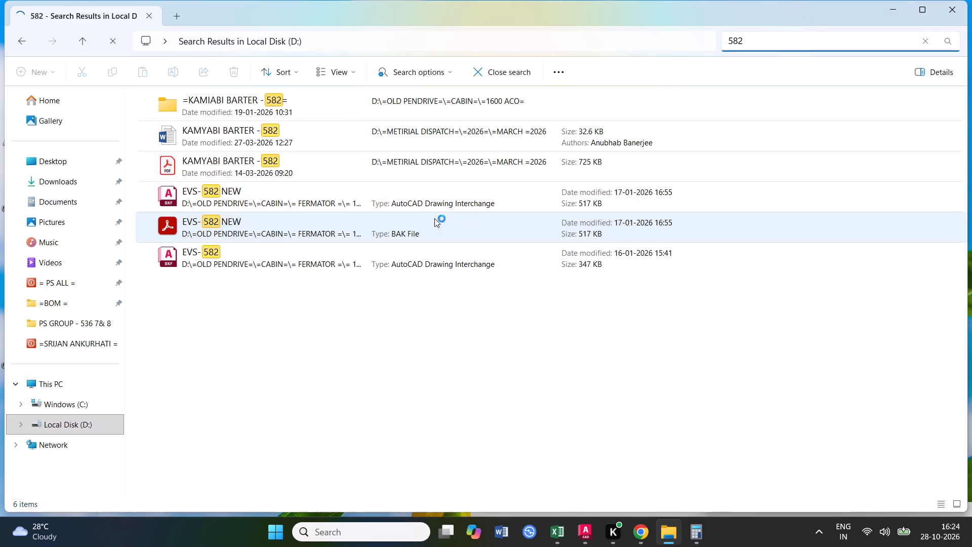
double_click(260, 139)
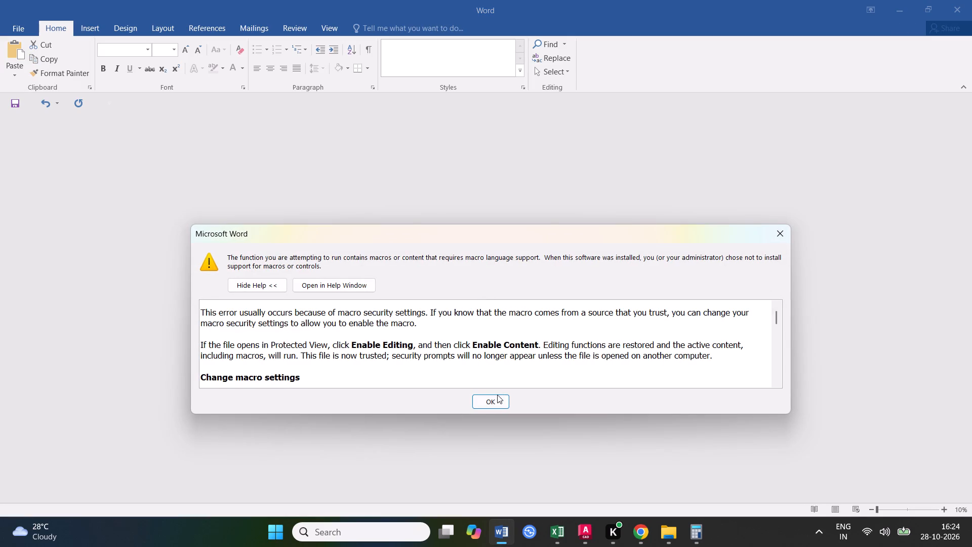
double_click(497, 398)
click(497, 398)
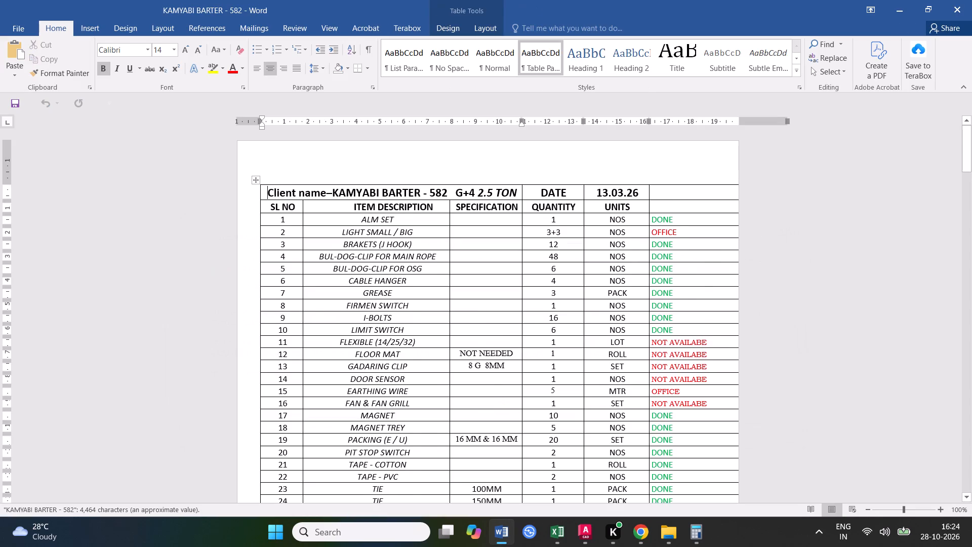
Check the motor's specification in the KAMYABI BARTER - 582 material list.
scroll(507, 342, down, 10)
scroll(484, 305, down, 7)
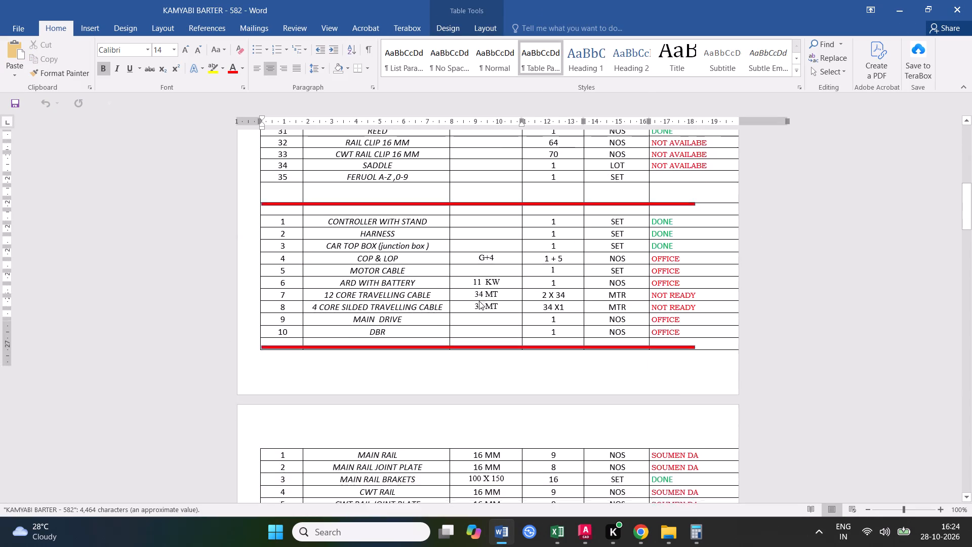
scroll(479, 301, down, 5)
click(407, 318)
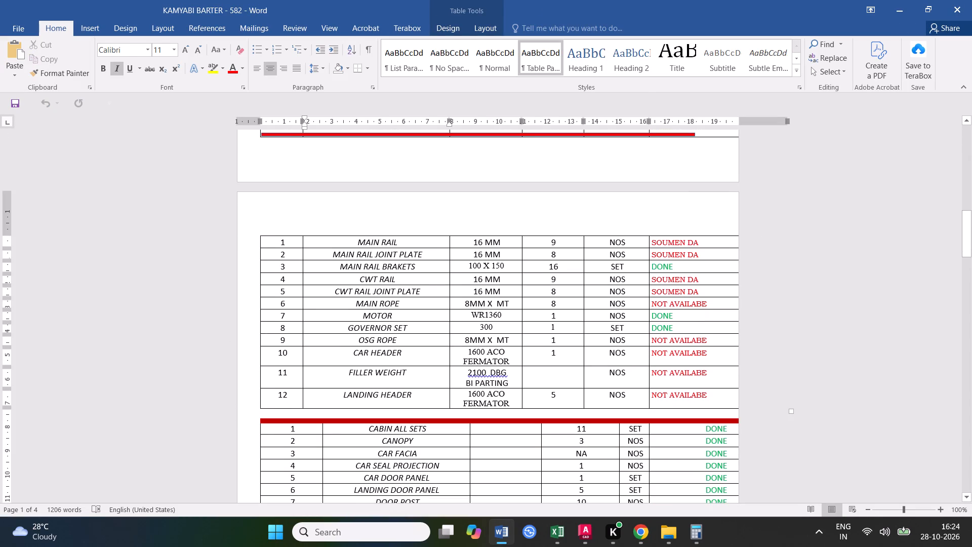
click(513, 316)
Check the material list's header and the ARD with battery specification, and save and close the document.
scroll(508, 323, up, 20)
scroll(508, 323, up, 3)
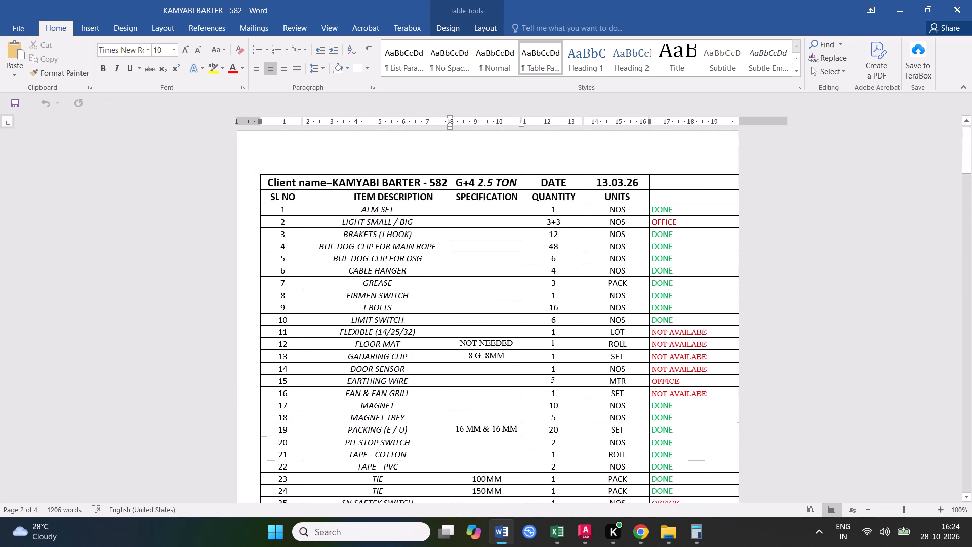
scroll(503, 220, up, 7)
click(518, 248)
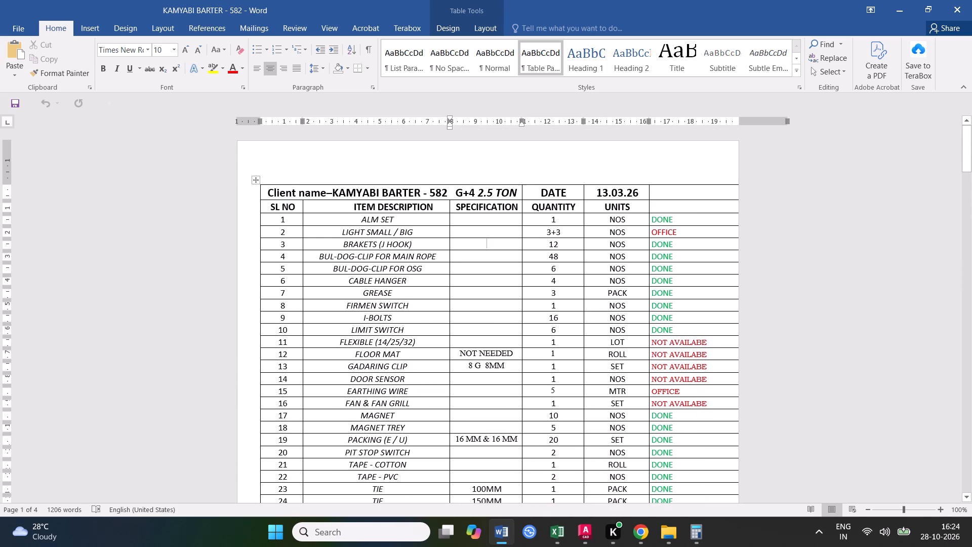
scroll(565, 267, down, 14)
click(495, 309)
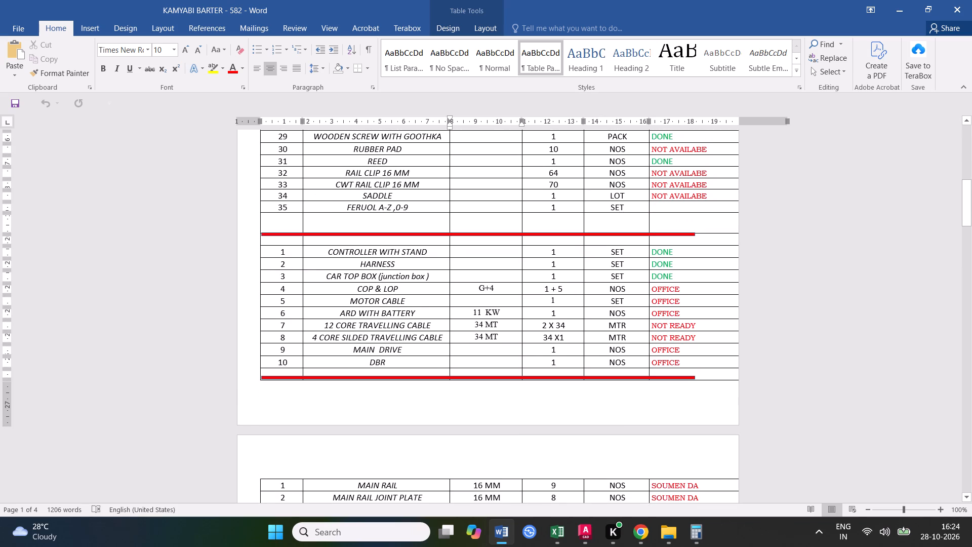
scroll(472, 254, up, 1)
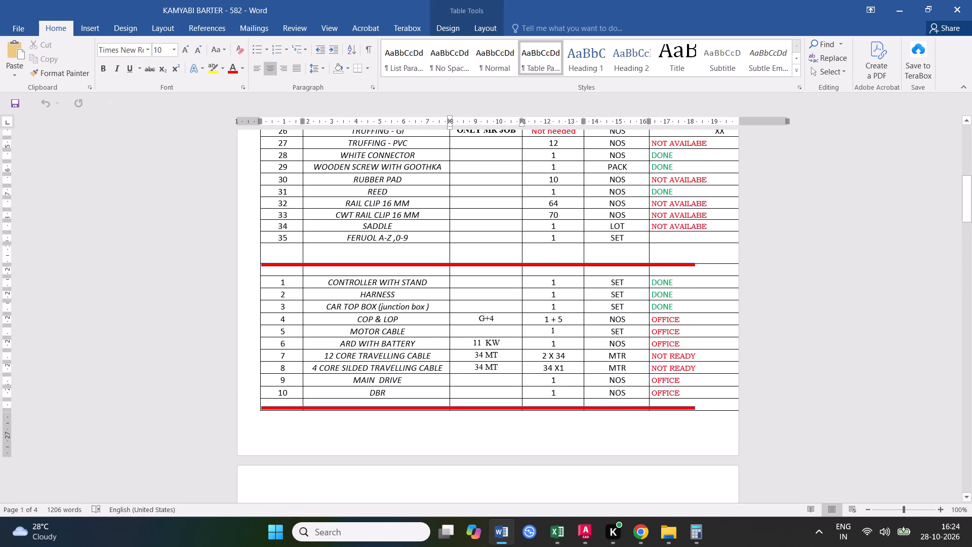
scroll(488, 249, up, 3)
scroll(491, 259, down, 3)
click(17, 107)
click(956, 9)
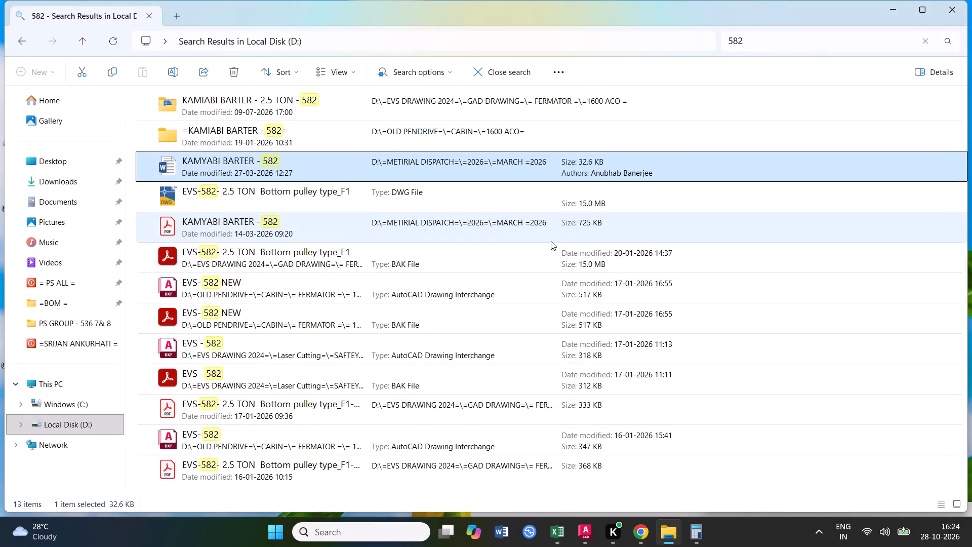
Select the EVS-582- 2.5 TON Bottom pulley type_F1 DWG drawing among the search results.
click(320, 275)
click(280, 189)
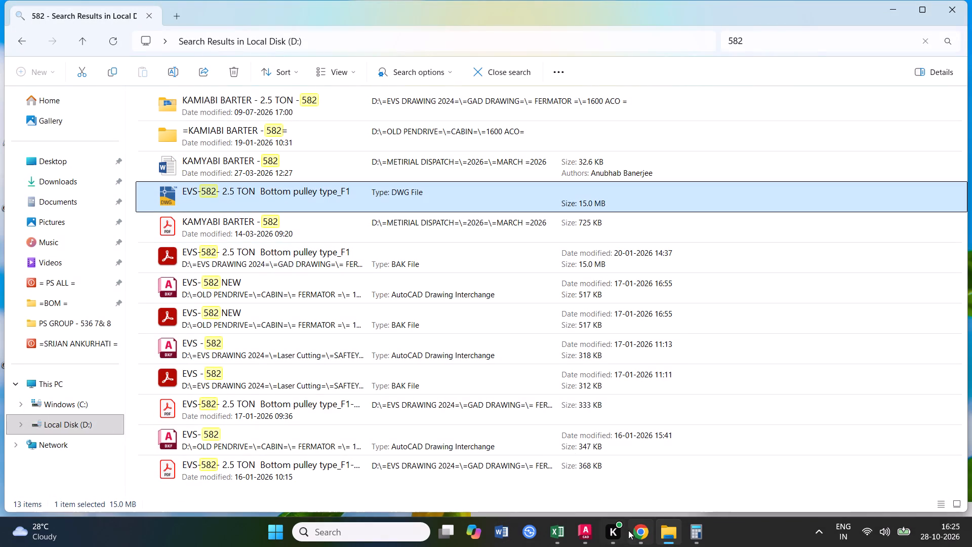
Switch to Chrome and search Google in a new tab for MONTANARI 2500 KG CAPACITY 1MPS MOTOR NAME FOR ELEVATOR.
click(635, 532)
click(331, 16)
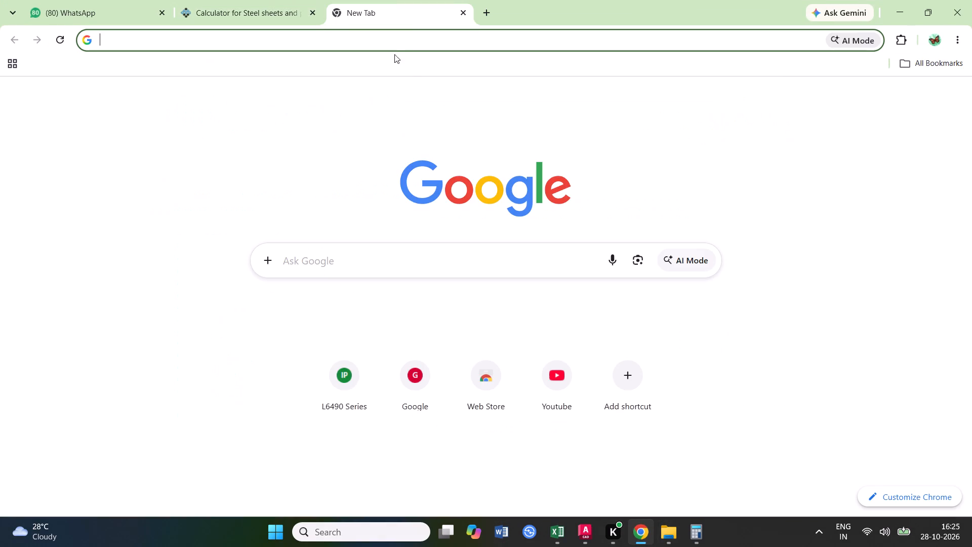
click(378, 42)
text(MONTANARI)
key(space)
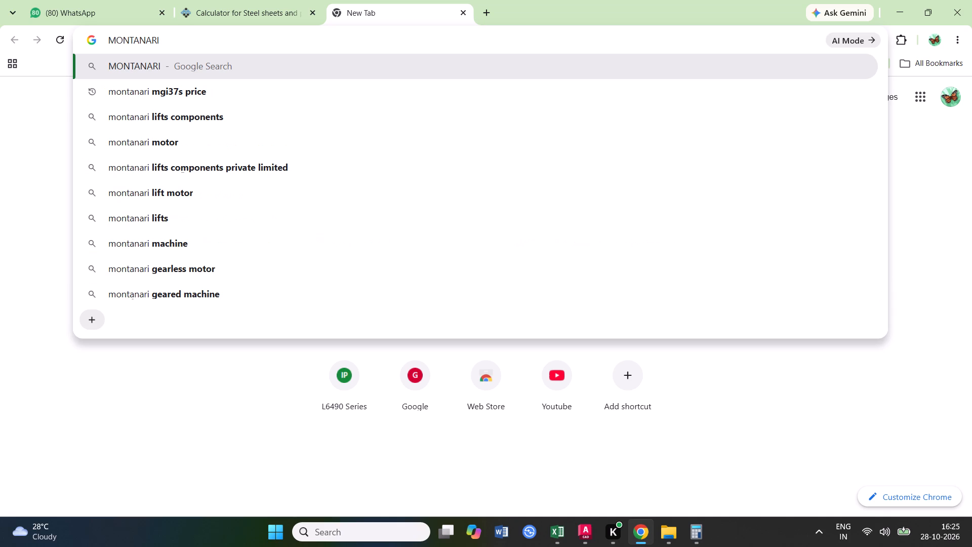
text(2500 CAPACITY MOTOR NAME)
key(space)
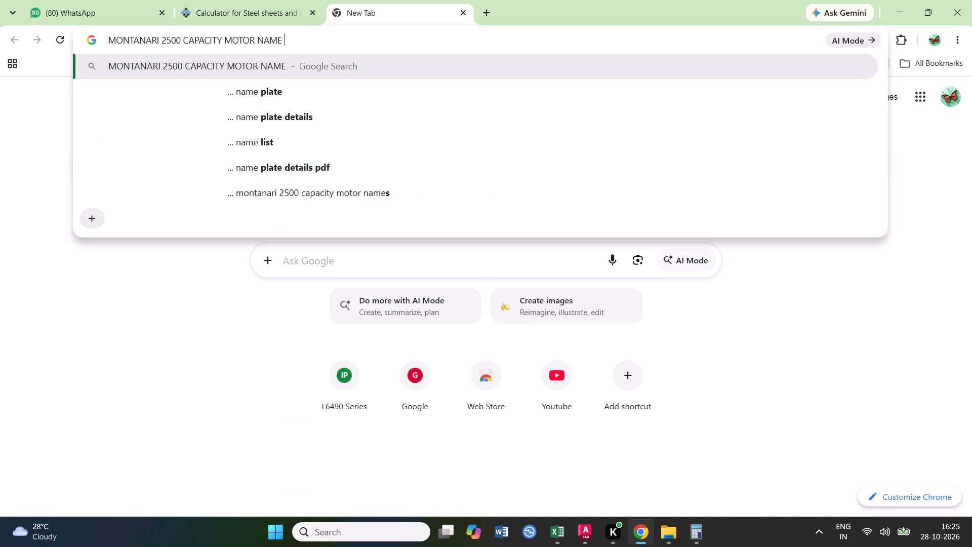
key(1)
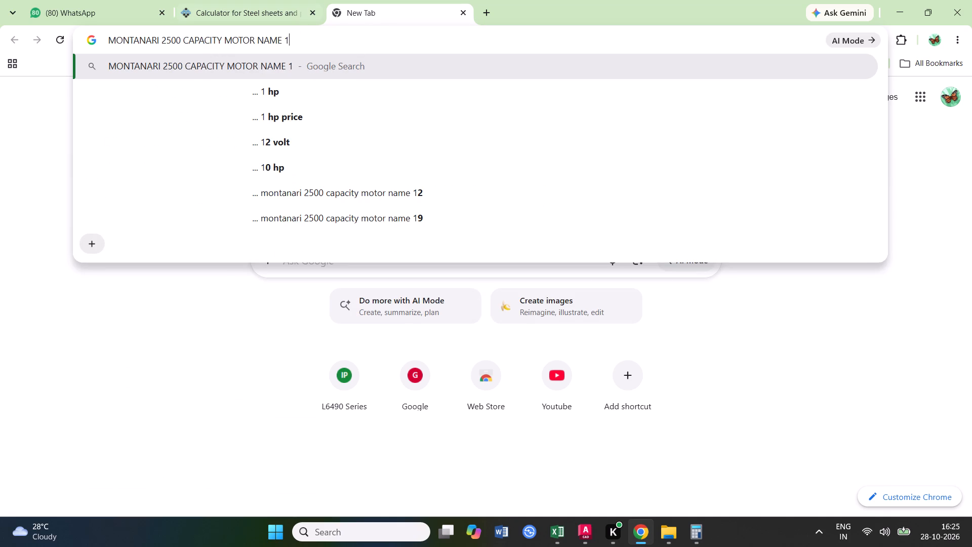
click(224, 36)
key(1)
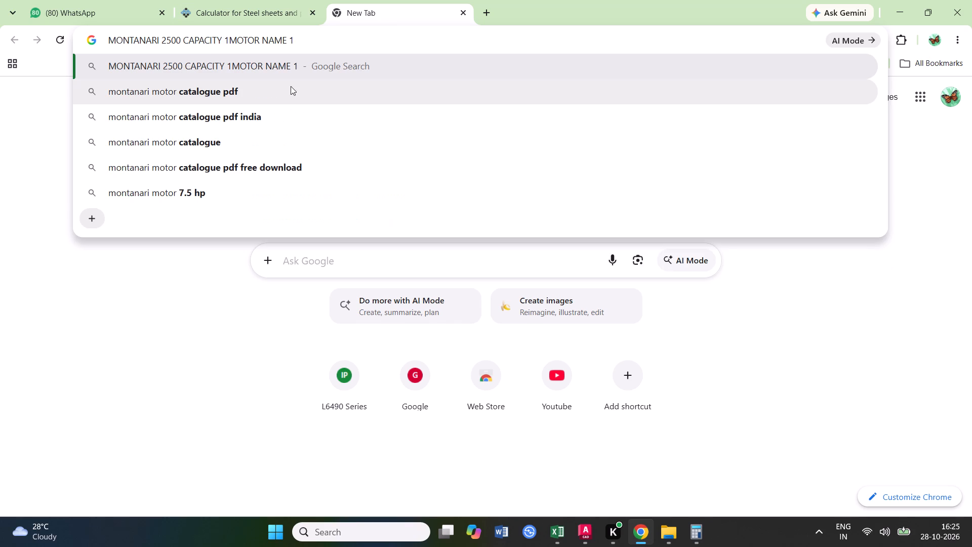
text(MPS)
key(space)
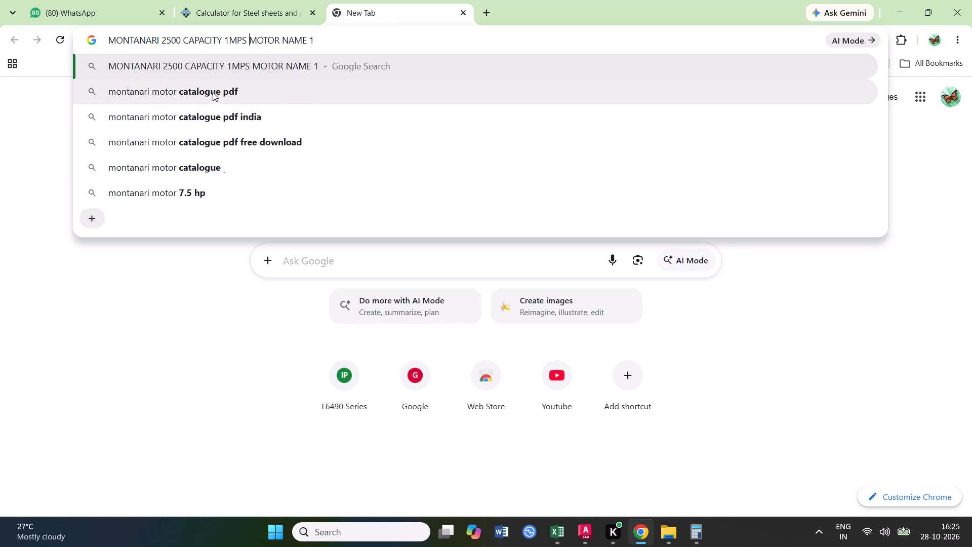
click(183, 42)
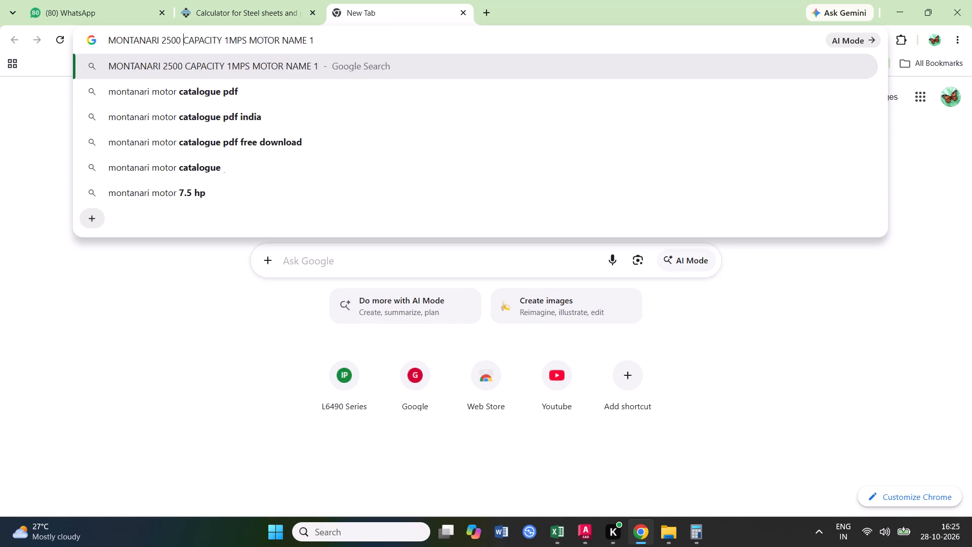
click(181, 42)
key(space)
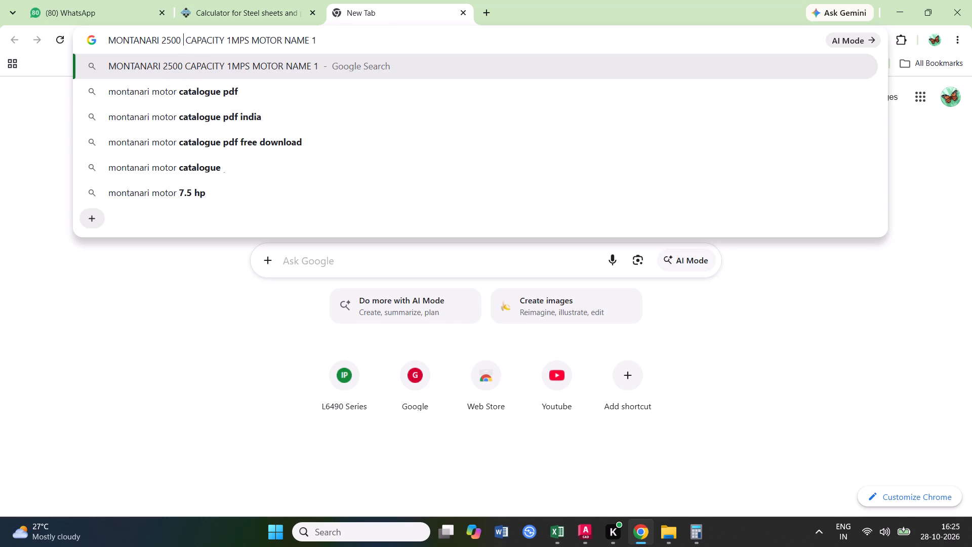
text(KG)
key(space)
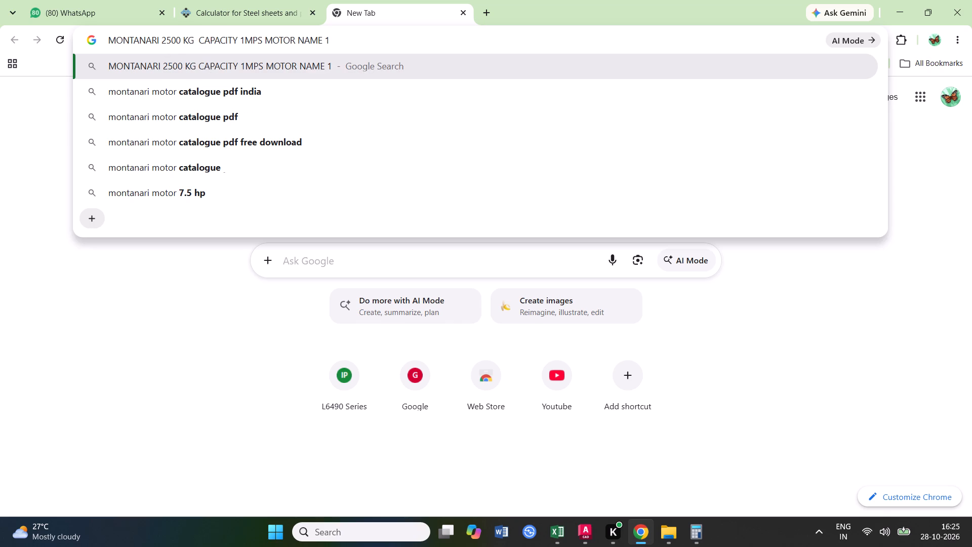
click(339, 43)
key(BackSpace)
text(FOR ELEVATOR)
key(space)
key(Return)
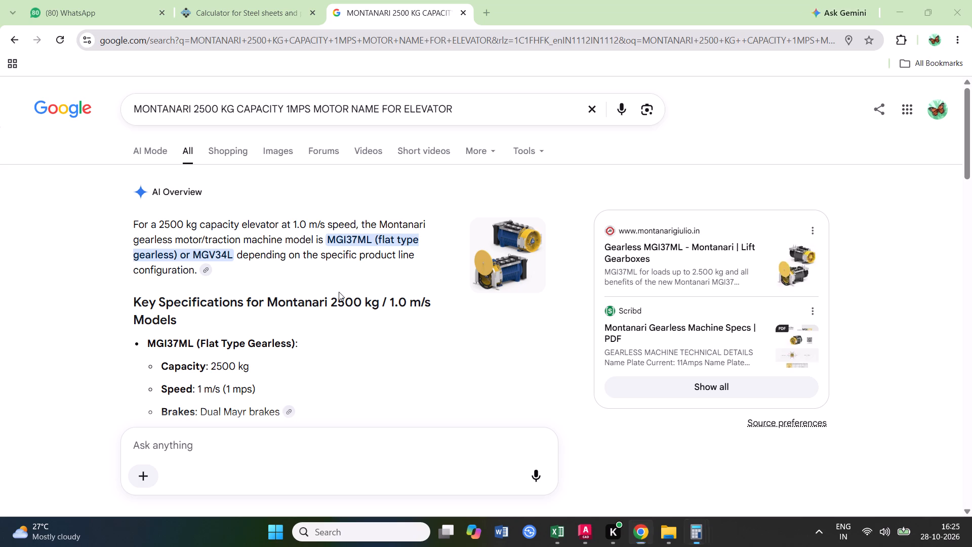
Calculate 372600 divided by 2 in Calculator and close that calculator window.
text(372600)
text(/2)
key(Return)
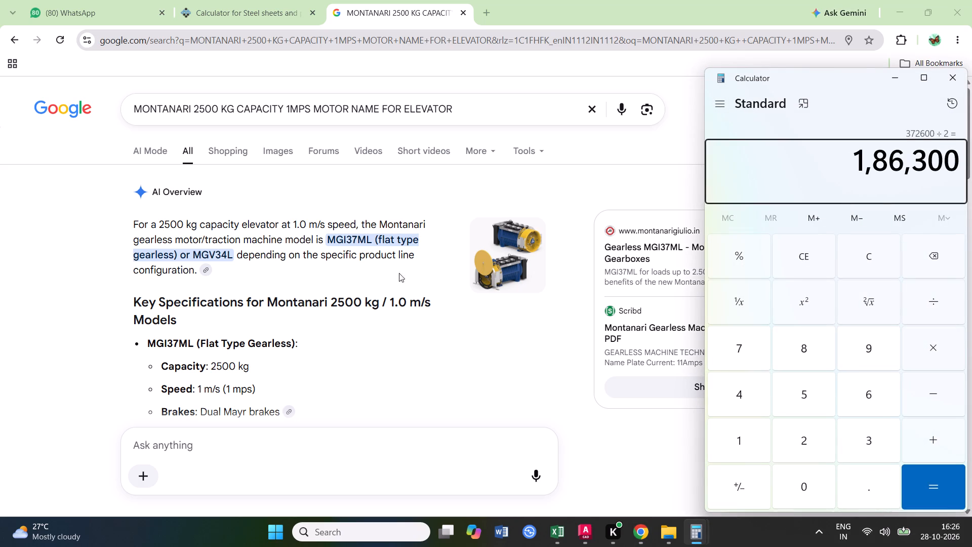
click(946, 97)
click(952, 81)
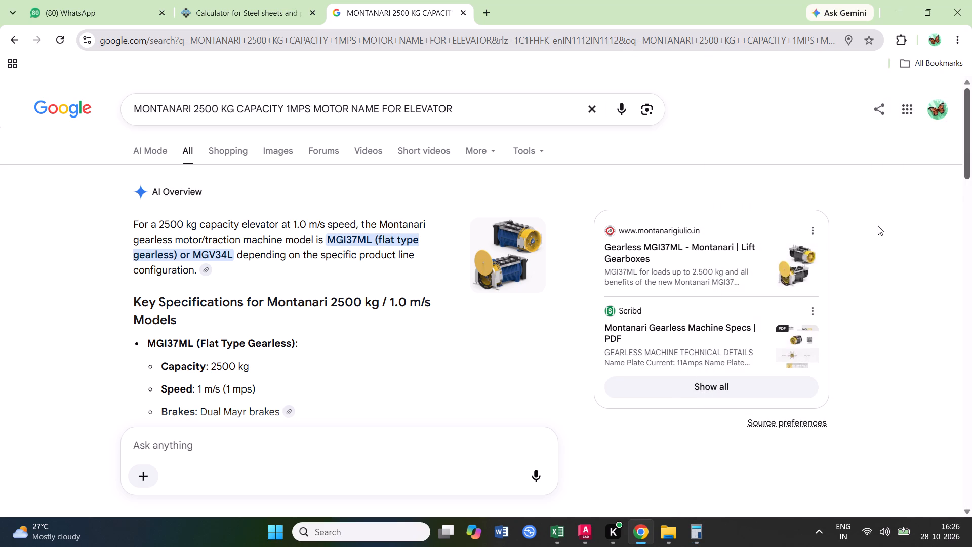
Minimise the browser and close the File Explorer window with the 582 search results.
click(878, 226)
click(905, 15)
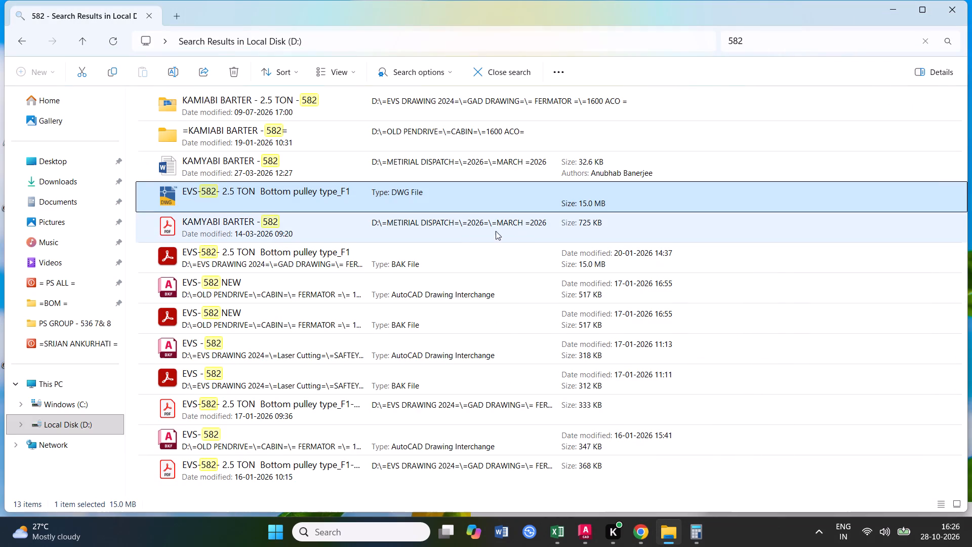
click(355, 226)
click(959, 2)
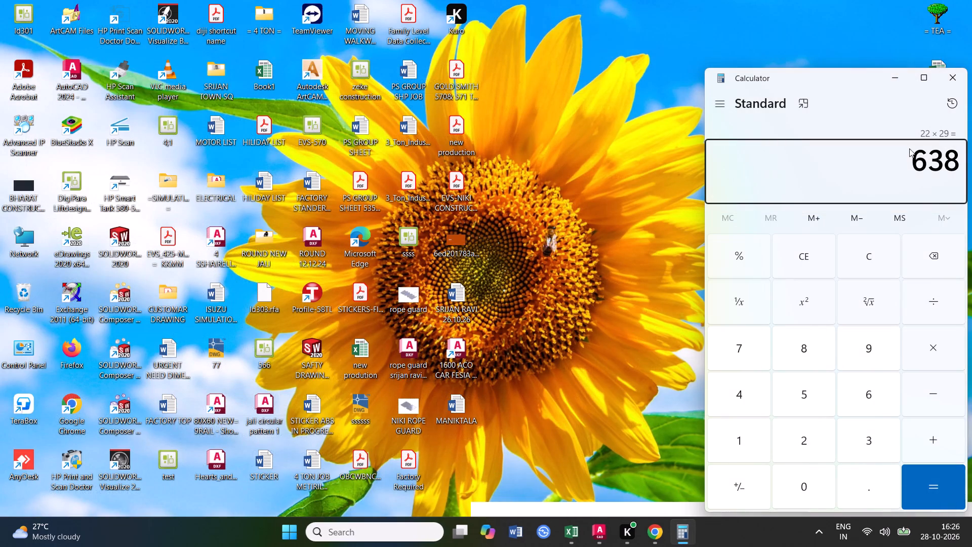
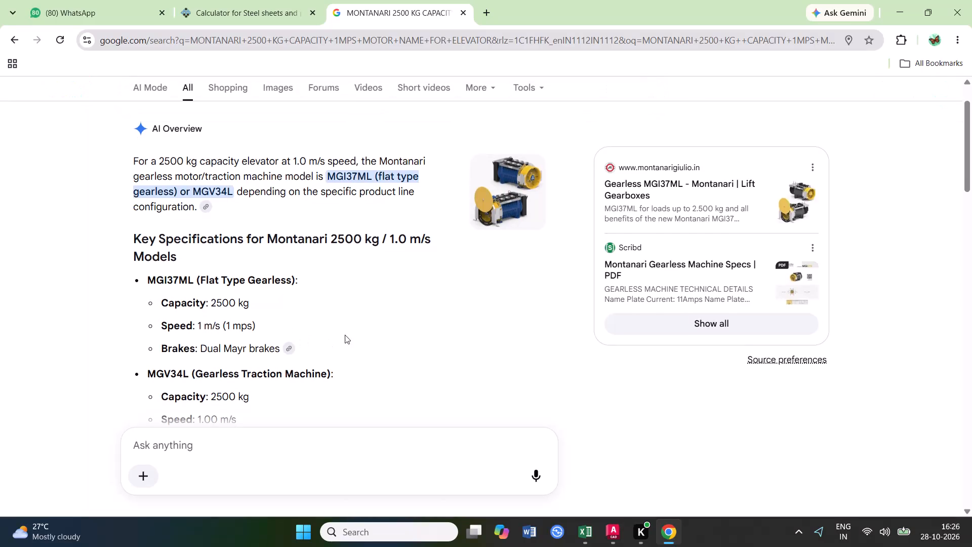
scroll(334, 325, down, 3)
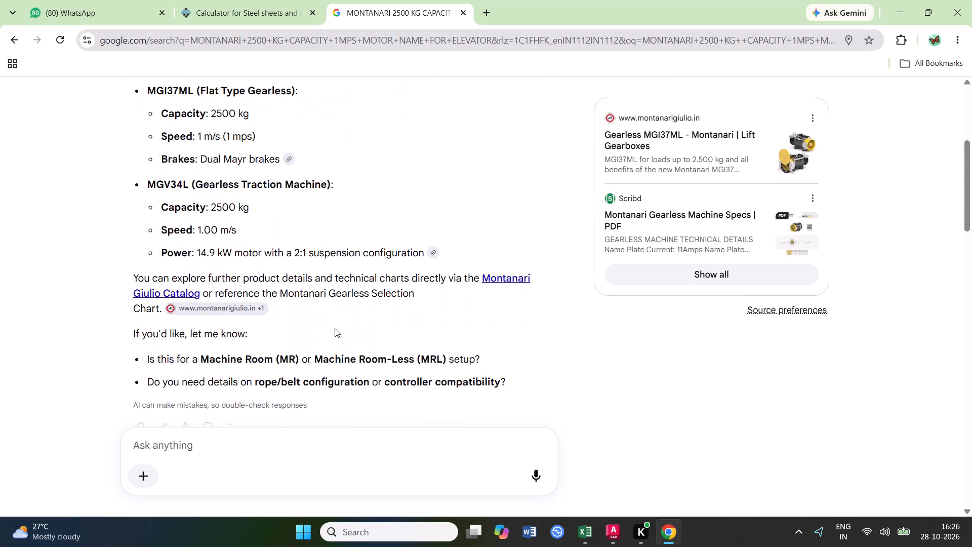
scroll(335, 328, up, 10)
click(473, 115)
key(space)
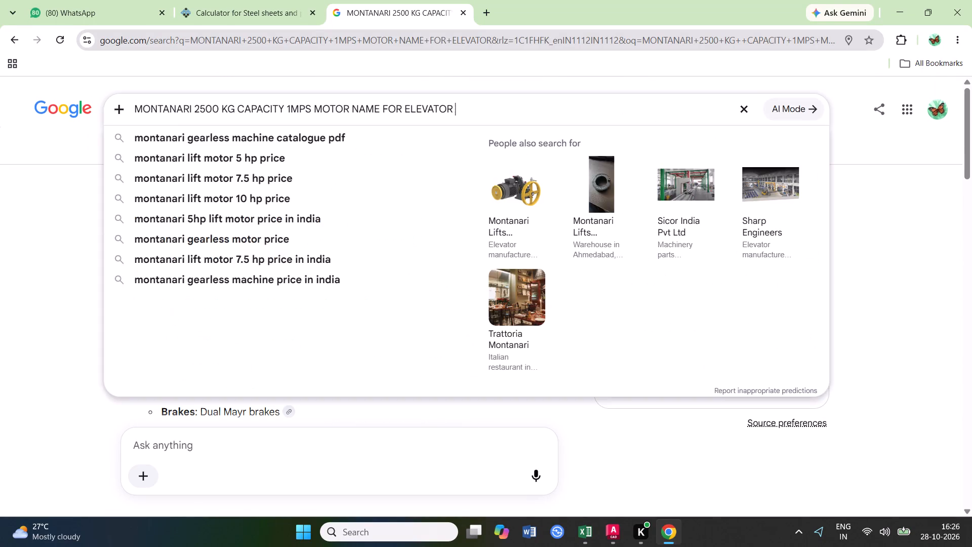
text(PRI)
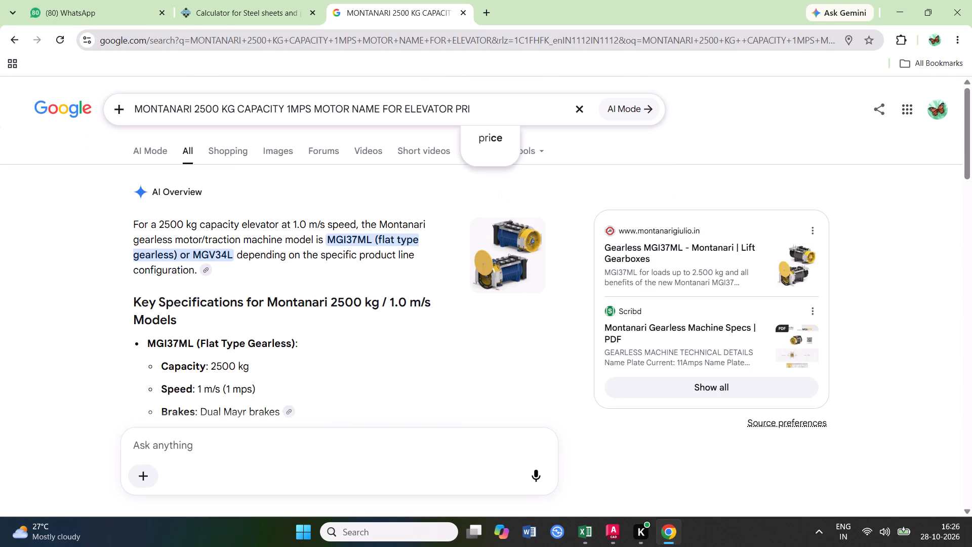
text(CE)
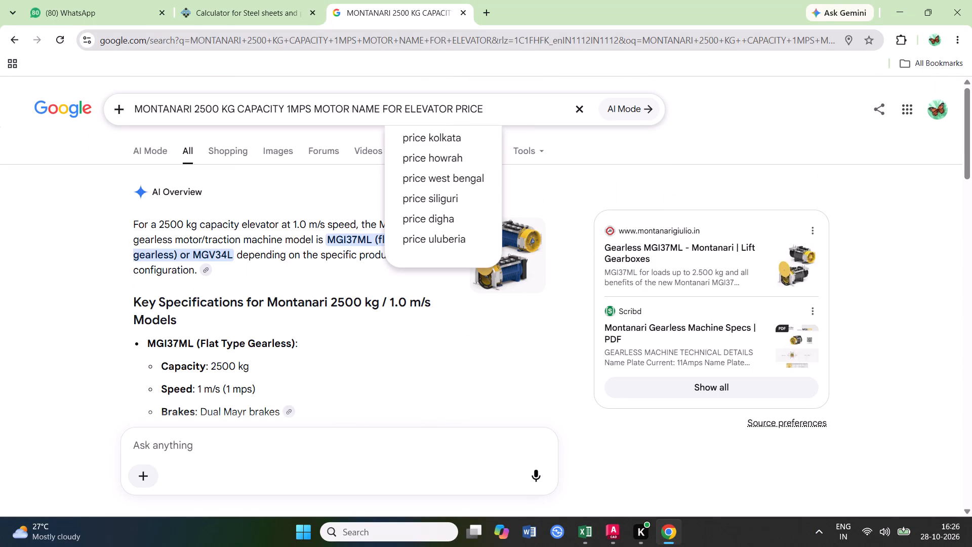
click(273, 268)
Search Google for the AI Overview's opening sentence on the 2500 kg Montanari machine models, with PRICE appended.
drag(123, 220, 195, 273)
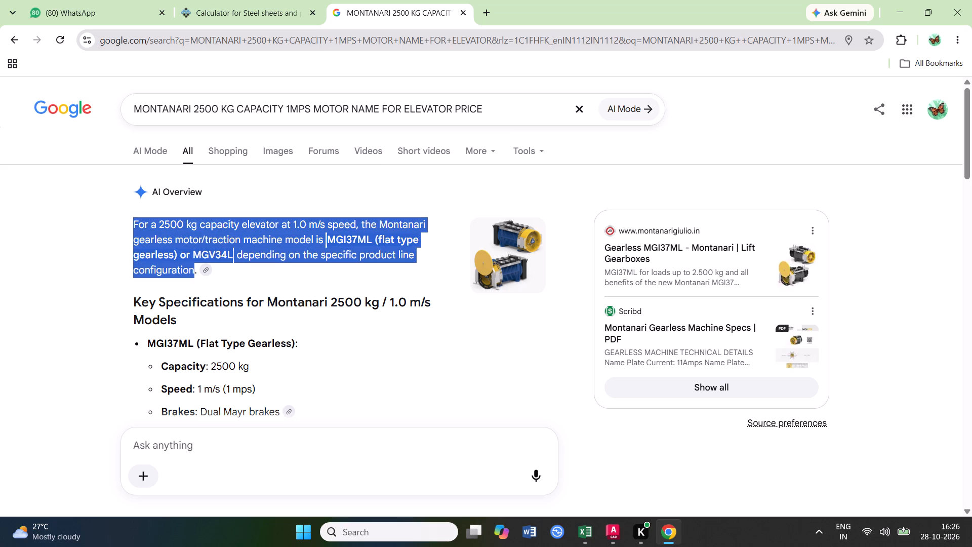
key(ctrl+c)
click(579, 108)
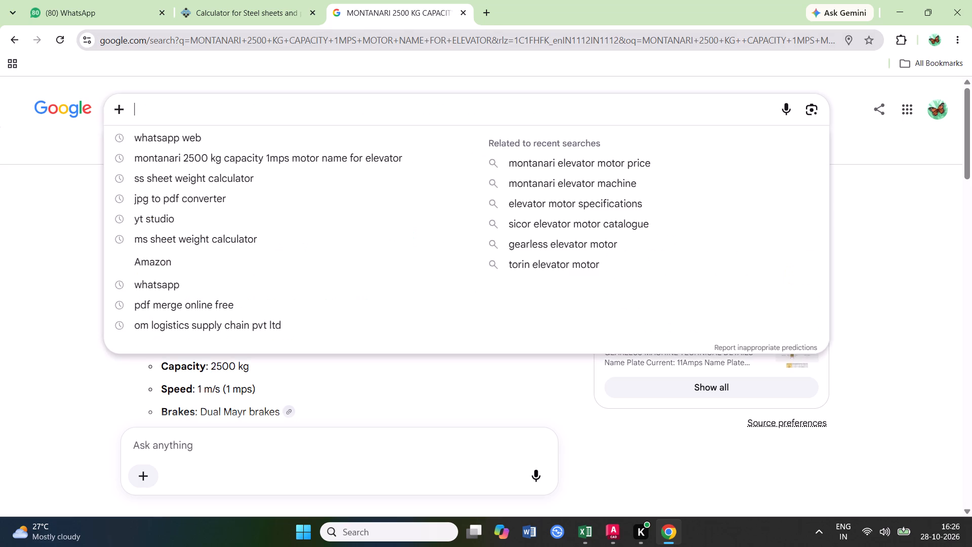
key(ctrl+v)
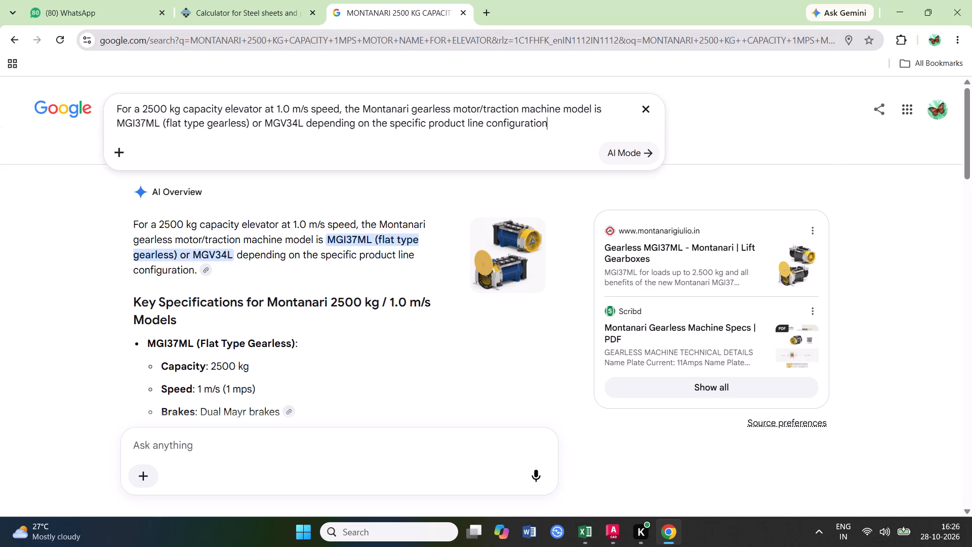
key(space)
text(PRU)
key(BackSpace)
text(ICE)
key(space)
key(Return)
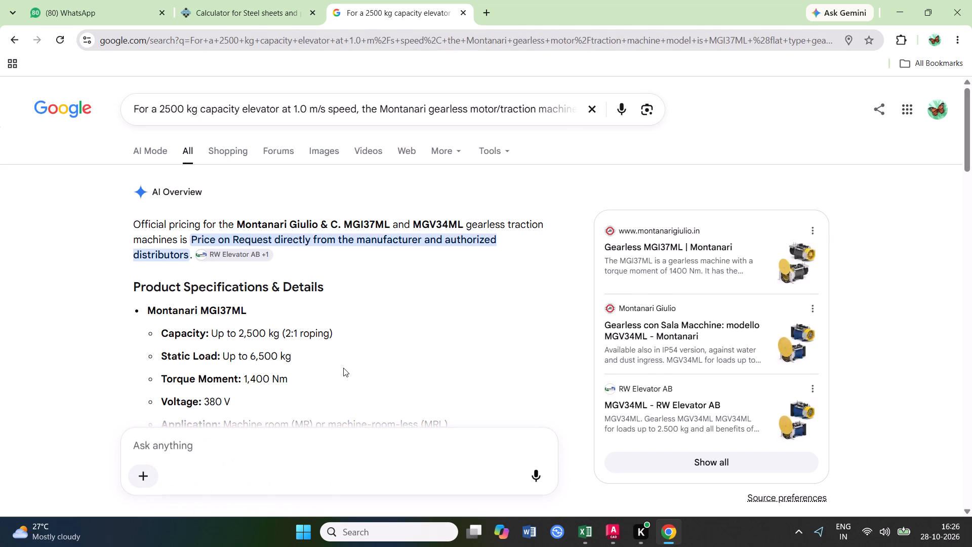
Review the pricing overview and shorten the query by removing "(flat type gearless) or MGV34L depending on the specific product line configuration".
scroll(343, 368, down, 3)
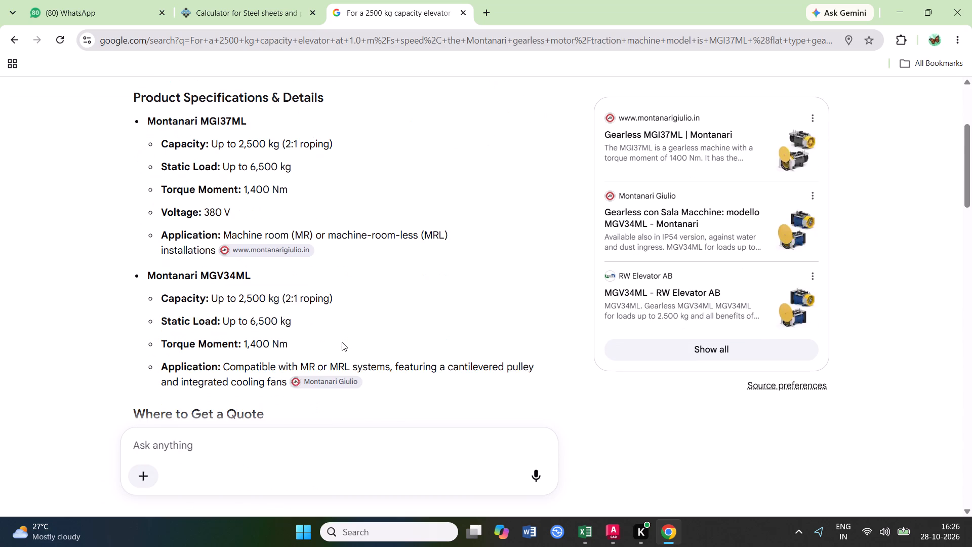
scroll(342, 338, down, 3)
scroll(395, 326, down, 2)
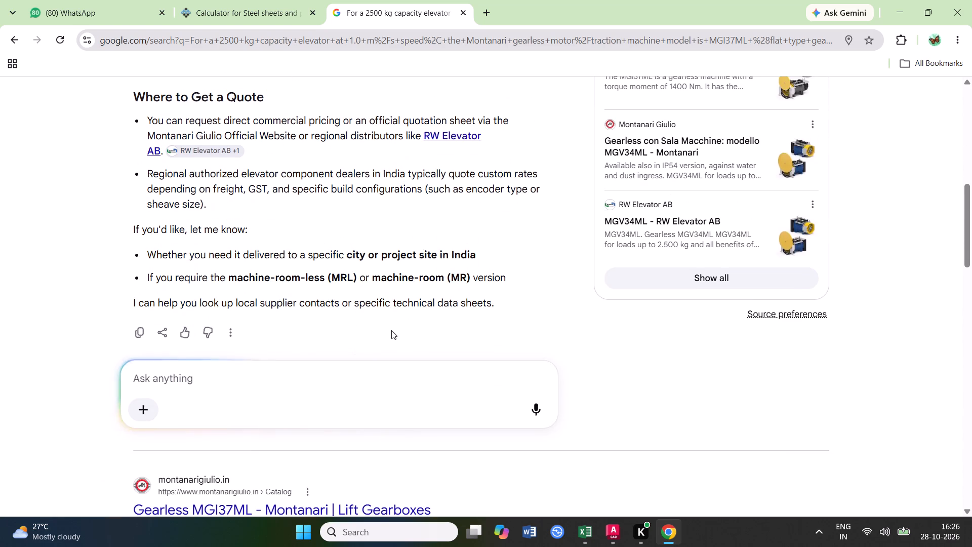
scroll(391, 330, up, 17)
click(436, 106)
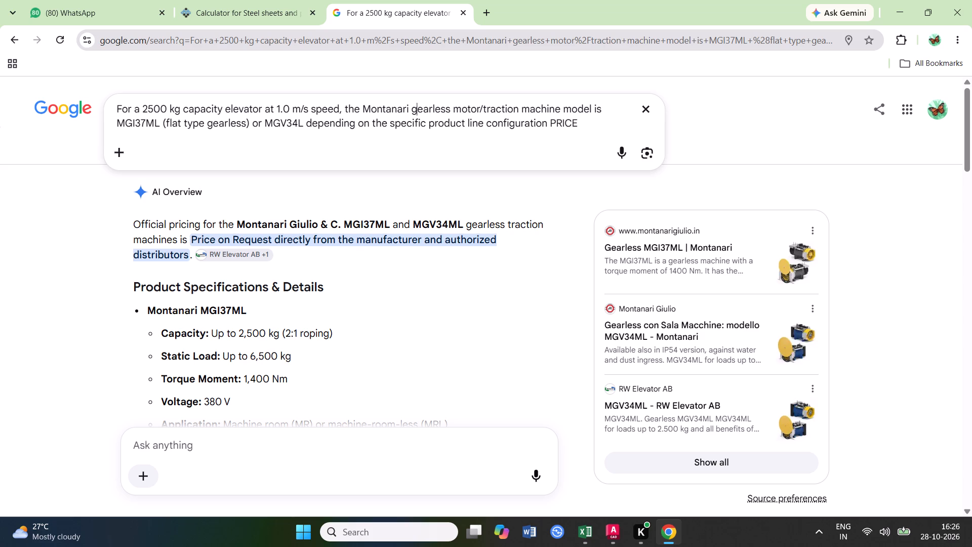
drag(547, 122, 161, 128)
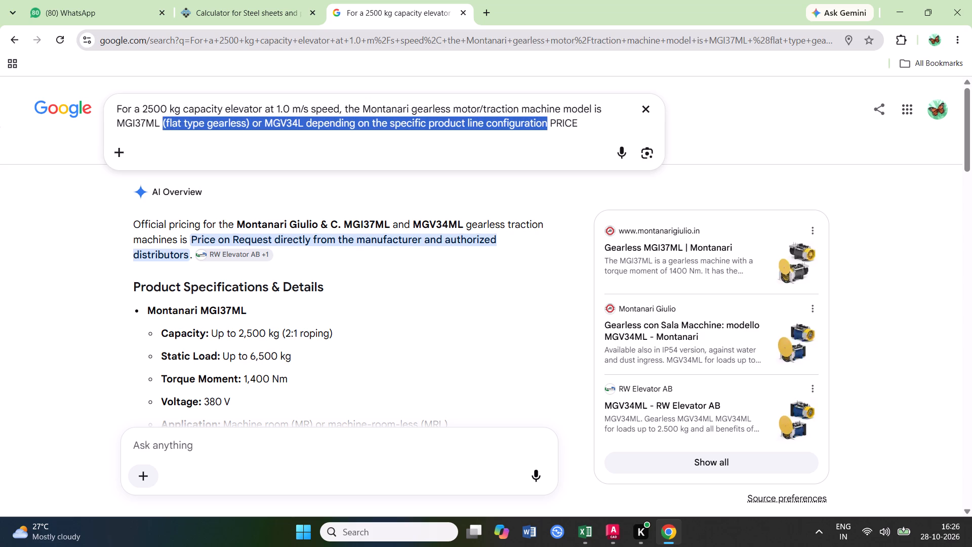
drag(161, 128, 160, 128)
key(BackSpace)
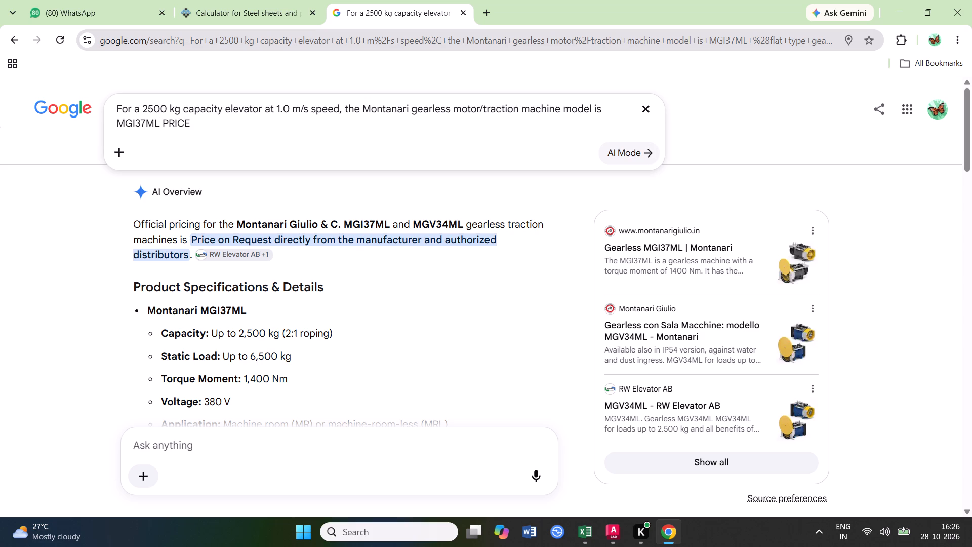
Run the shortened Google search for the price of the Montanari MGI37ML gearless machine for a 2500 kg elevator at 1.0 m/s.
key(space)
click(197, 124)
key(Return)
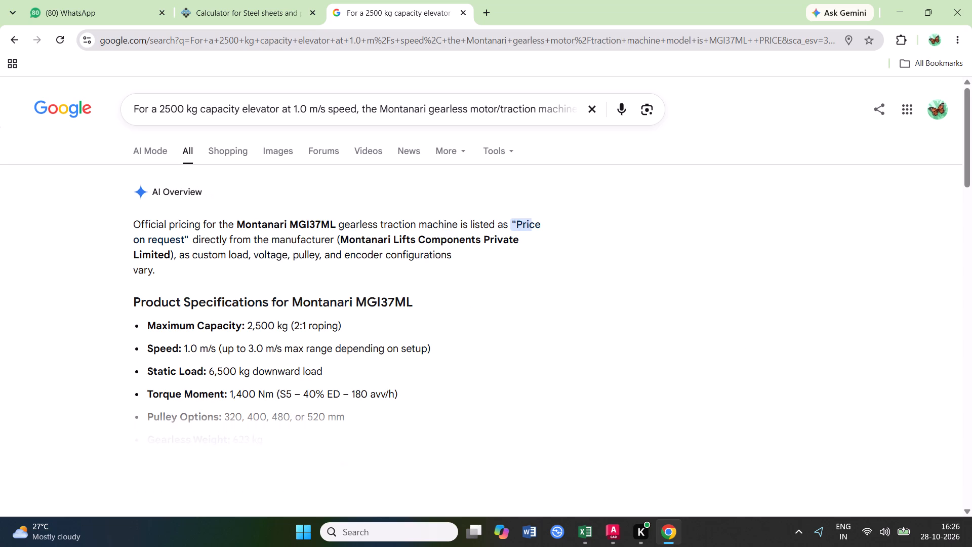
Examine the AI Overview's MGI37ML specifications and the supplier listings below it for Montanari gearless machine prices.
scroll(308, 296, down, 3)
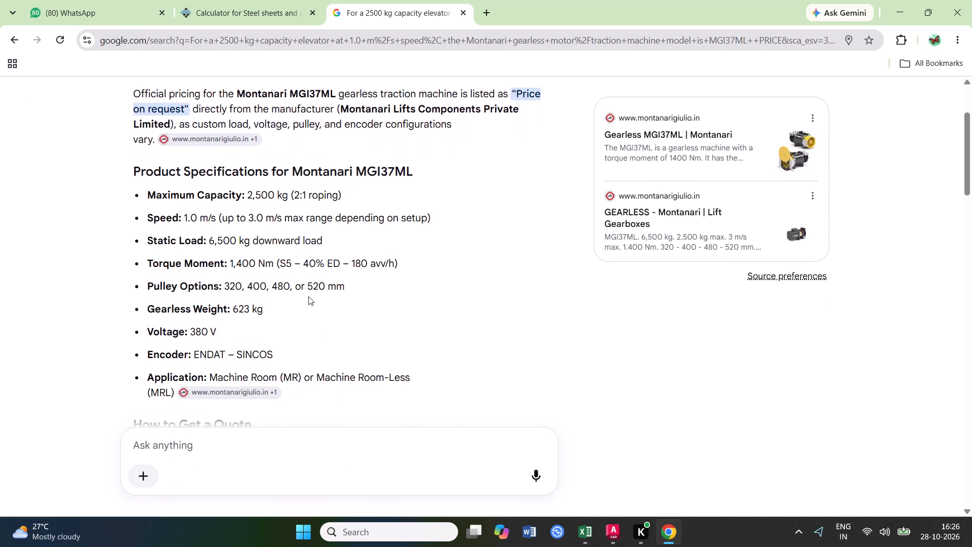
scroll(307, 291, down, 7)
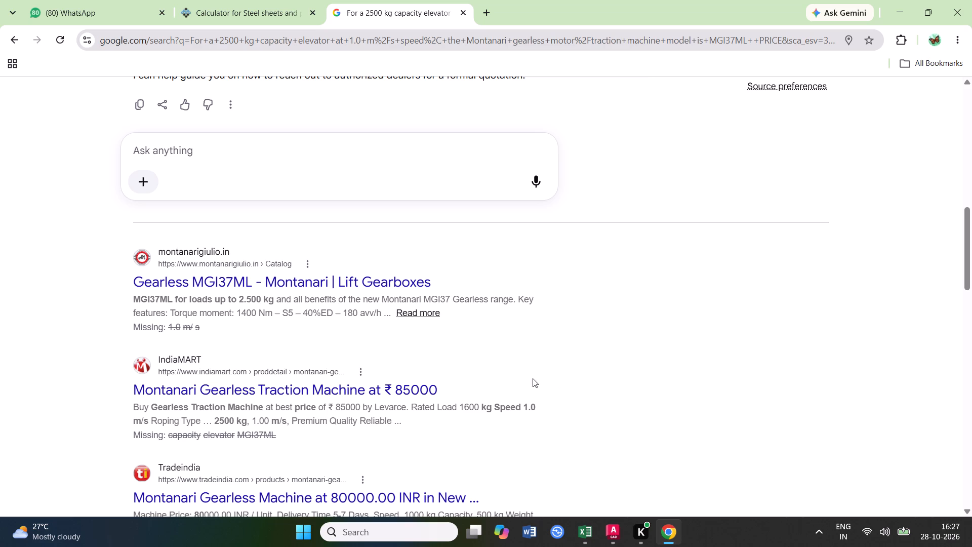
scroll(532, 378, down, 2)
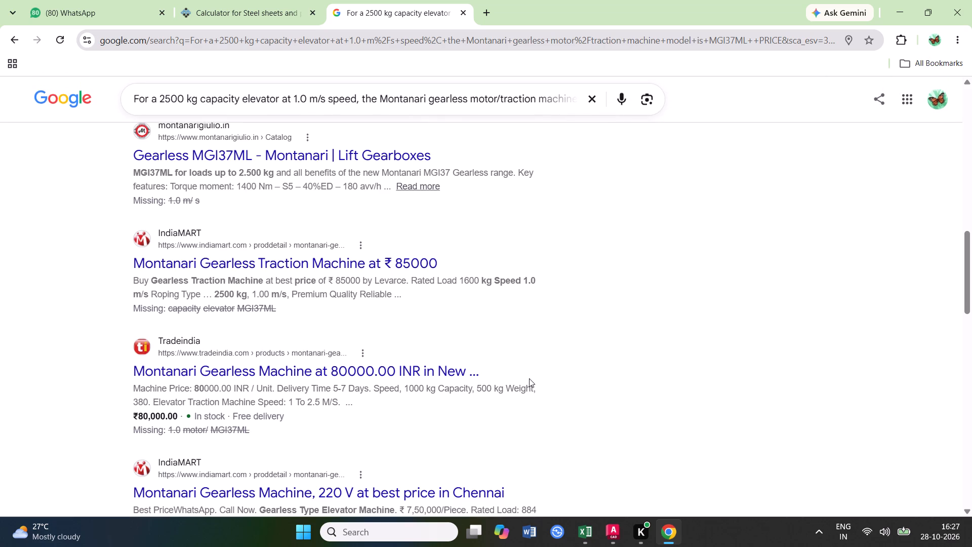
scroll(412, 393, down, 4)
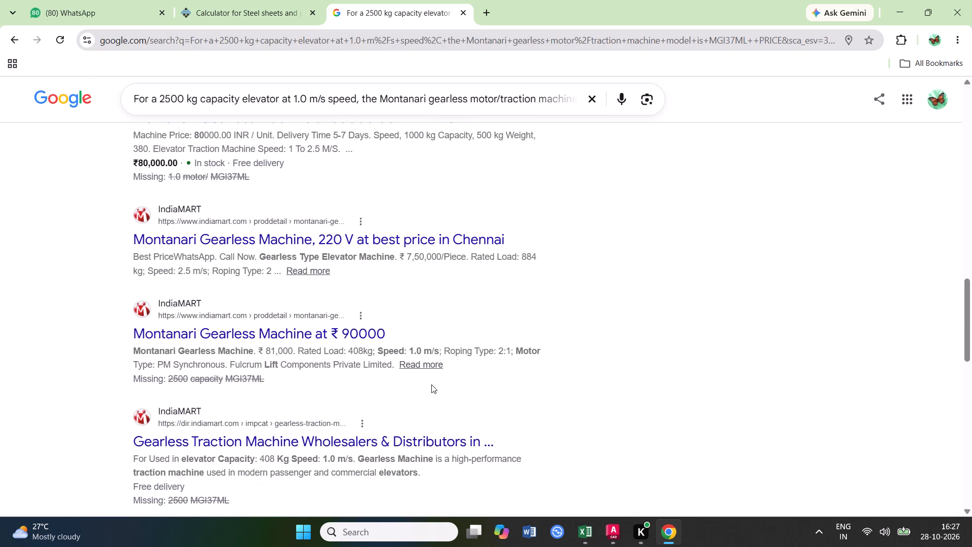
scroll(442, 353, up, 12)
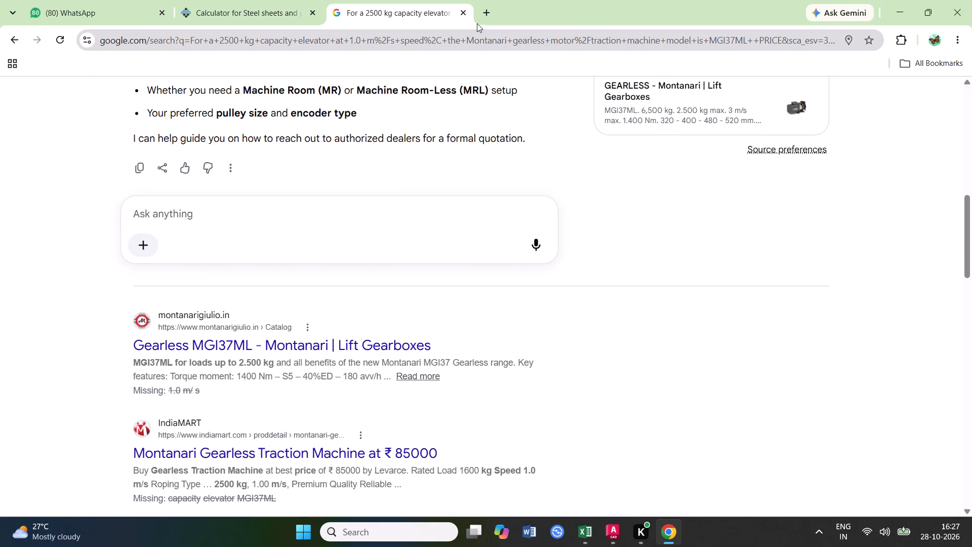
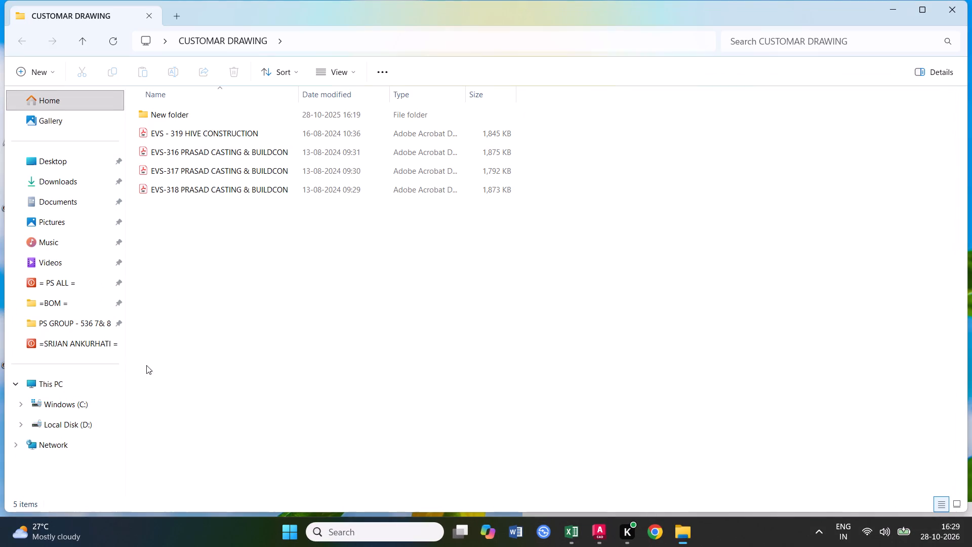
Open Local Disk (D:) in File Explorer.
click(85, 429)
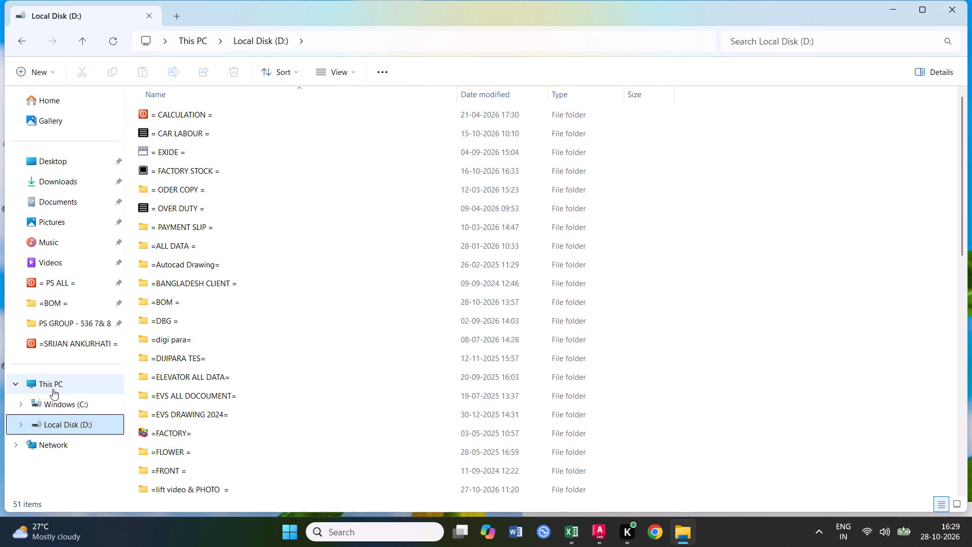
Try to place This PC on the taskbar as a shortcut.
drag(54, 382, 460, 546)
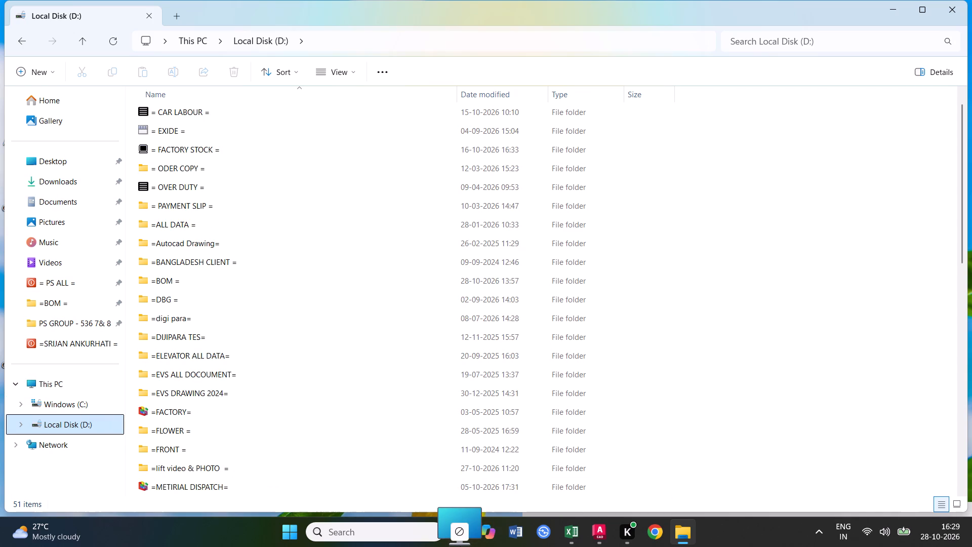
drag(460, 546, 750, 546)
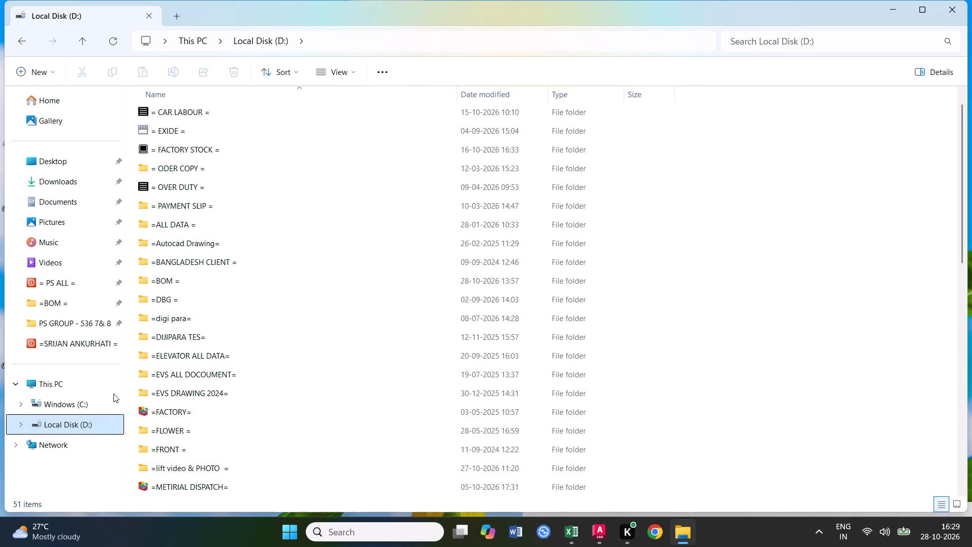
Create a shortcut to This PC on the empty desktop area, working from a separate This PC window narrowed to expose the desktop.
right_click(61, 388)
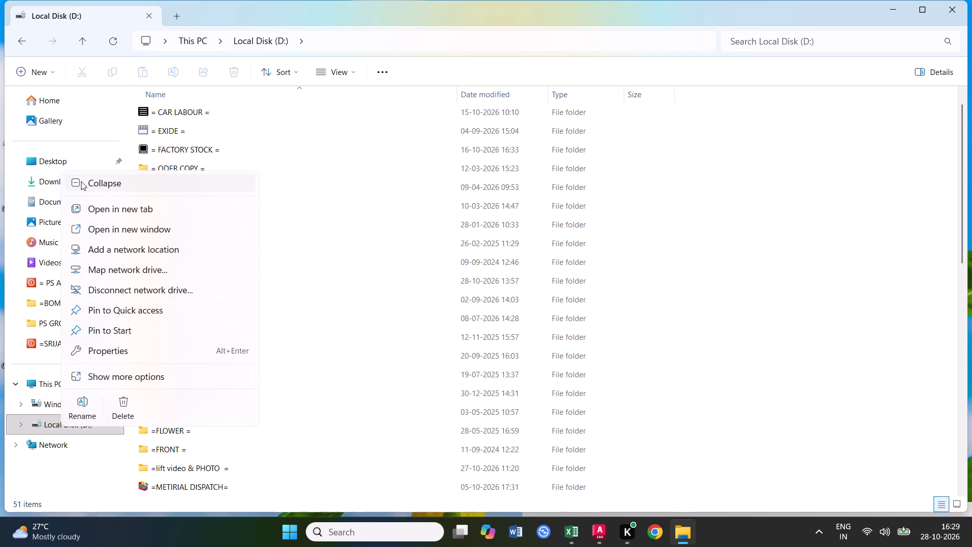
click(132, 231)
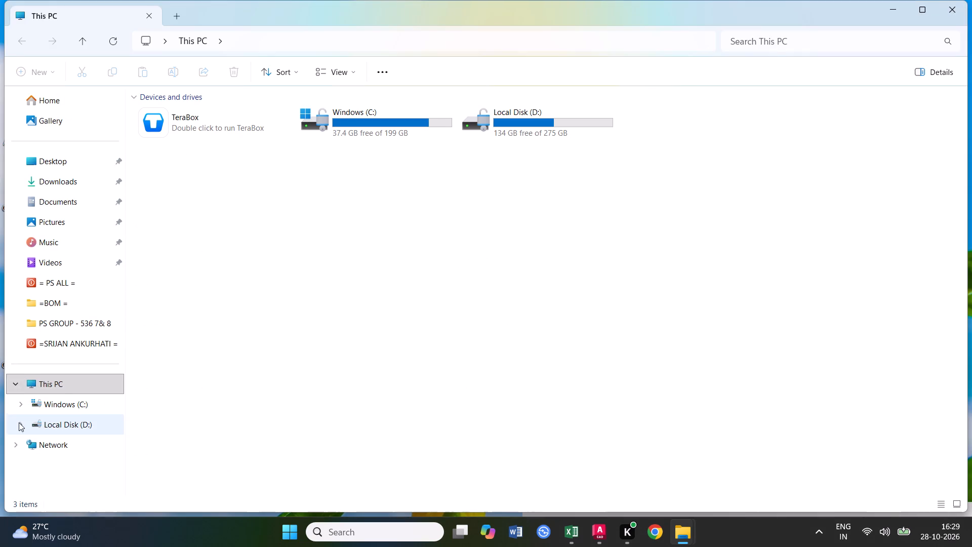
right_click(63, 381)
drag(64, 385, 97, 399)
click(927, 9)
click(924, 6)
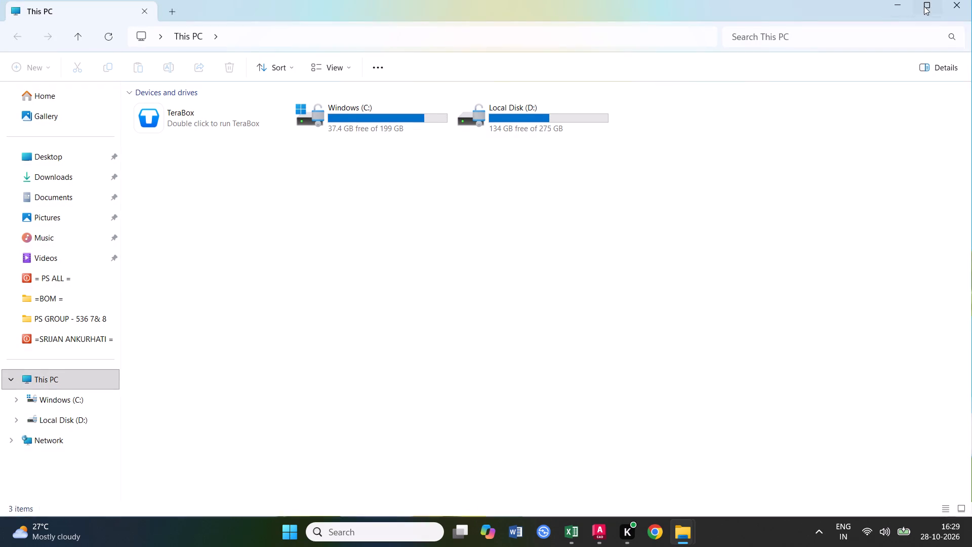
drag(967, 82, 519, 206)
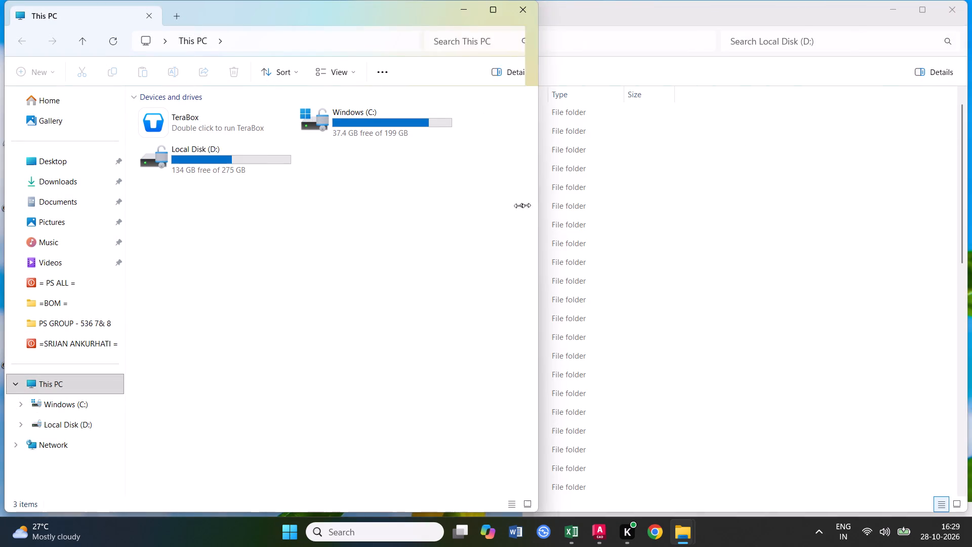
drag(519, 206, 377, 220)
click(957, 12)
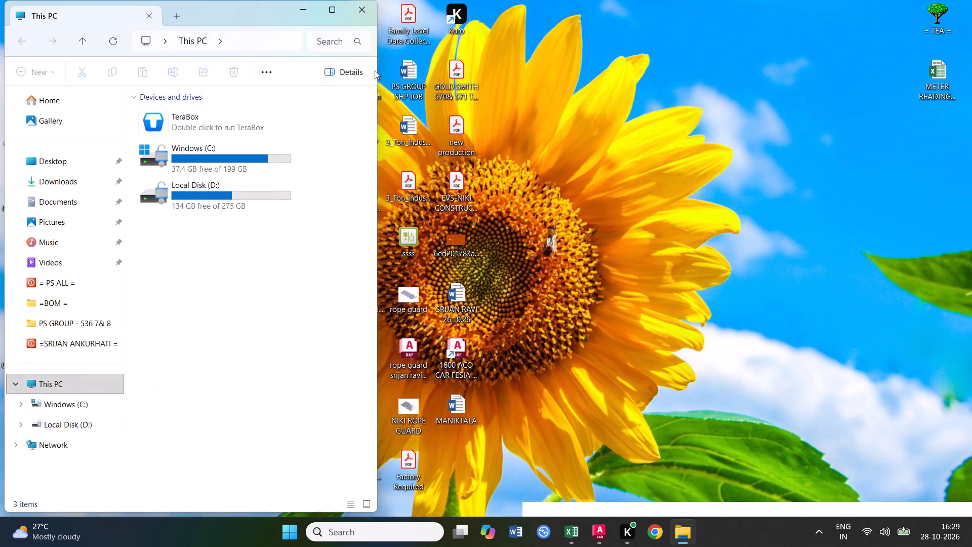
drag(36, 381, 54, 396)
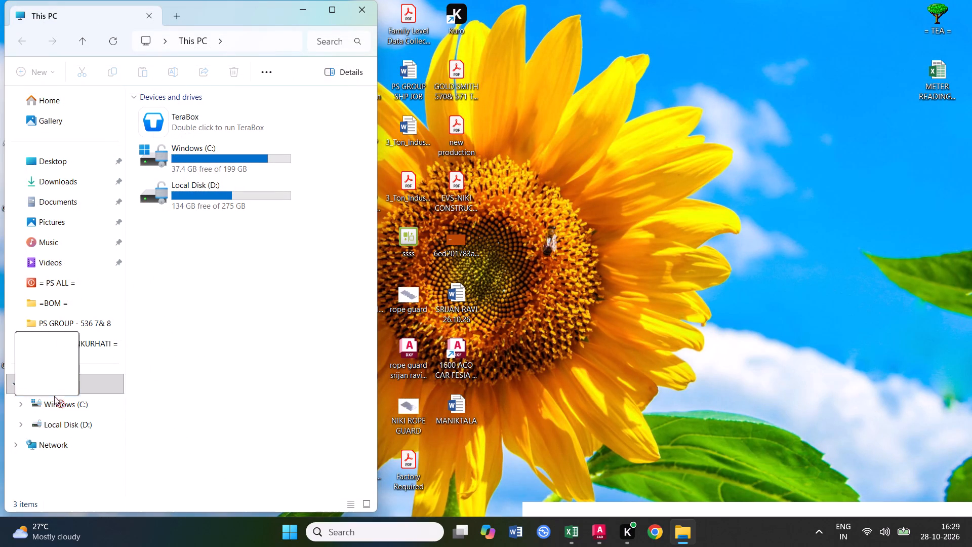
drag(54, 396, 742, 253)
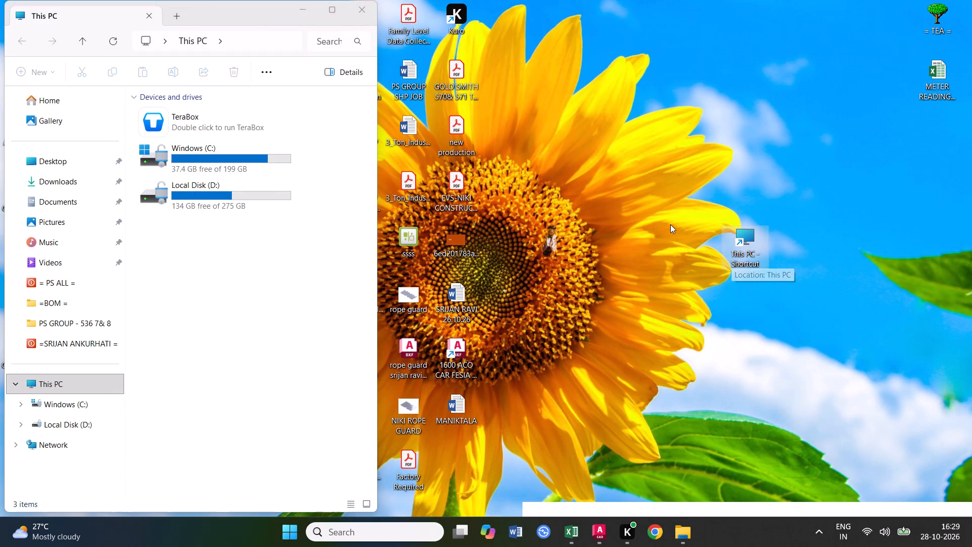
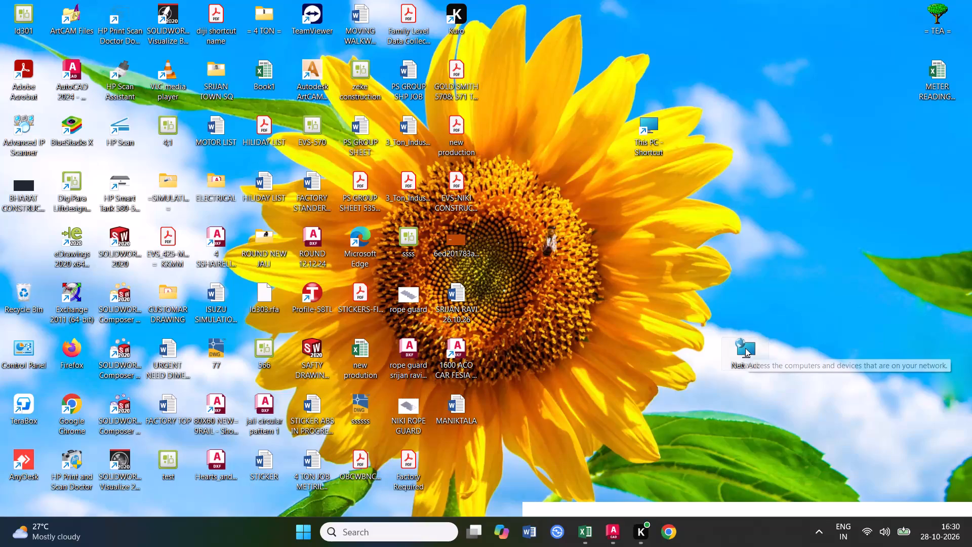
Delete the Network icon from the desktop.
key(Delete)
right_click(750, 351)
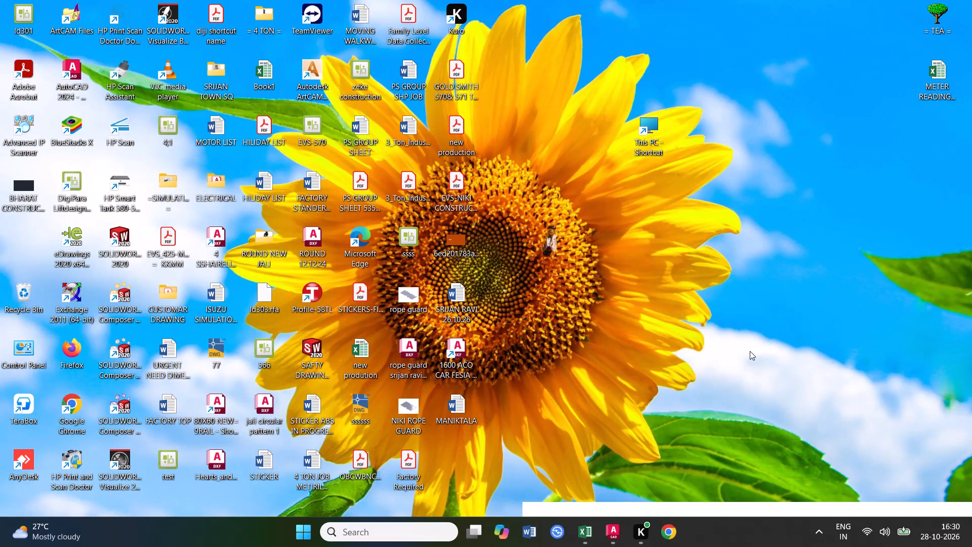
Move the This PC shortcut into the first icon column on the desktop, between the BHARAT CONSTRUC... and Recycle Bin icons.
drag(649, 133, 43, 251)
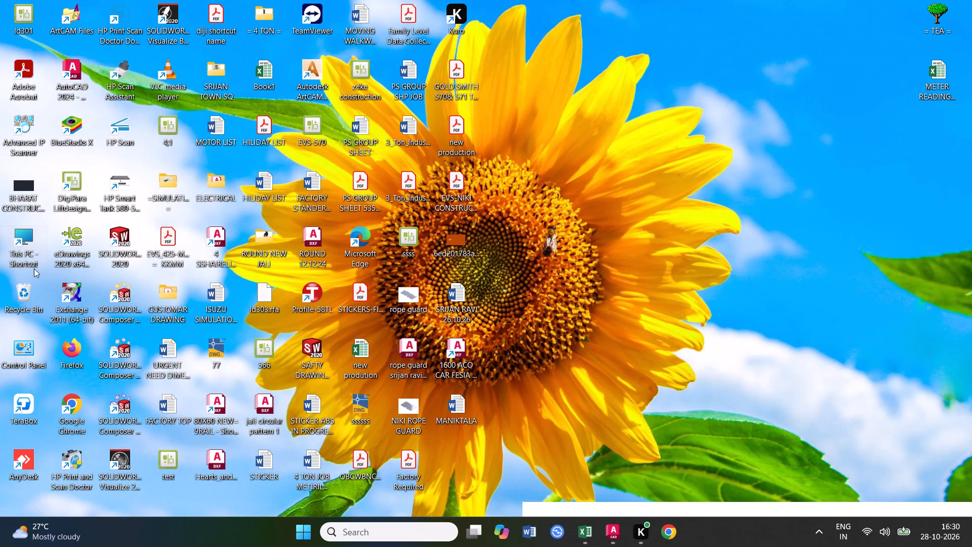
Open the workbook BOM SRIJAN - MS 1.5 2.5 TON, G+ 4 from the =SRIJAN ANKURHATI = folder, starting from the This PC shortcut.
double_click(28, 233)
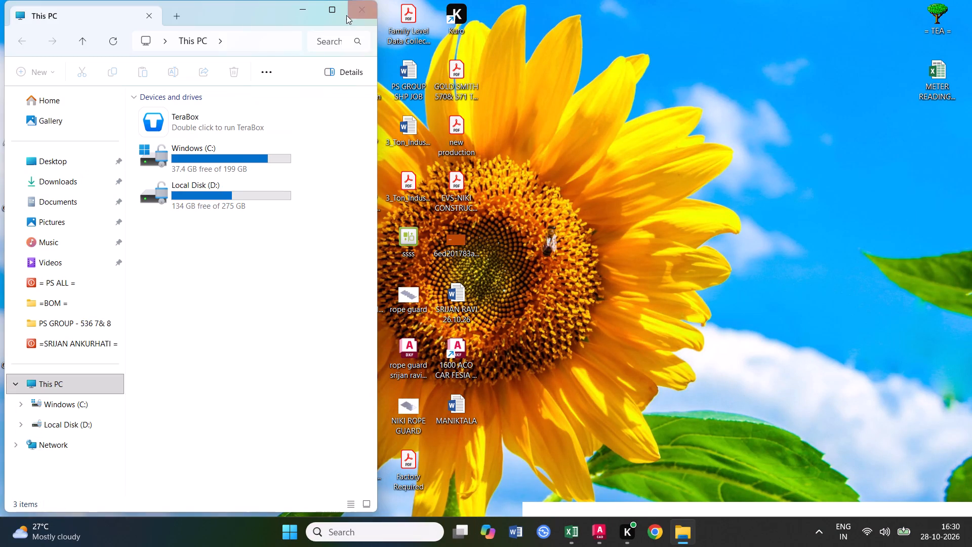
click(334, 11)
click(65, 302)
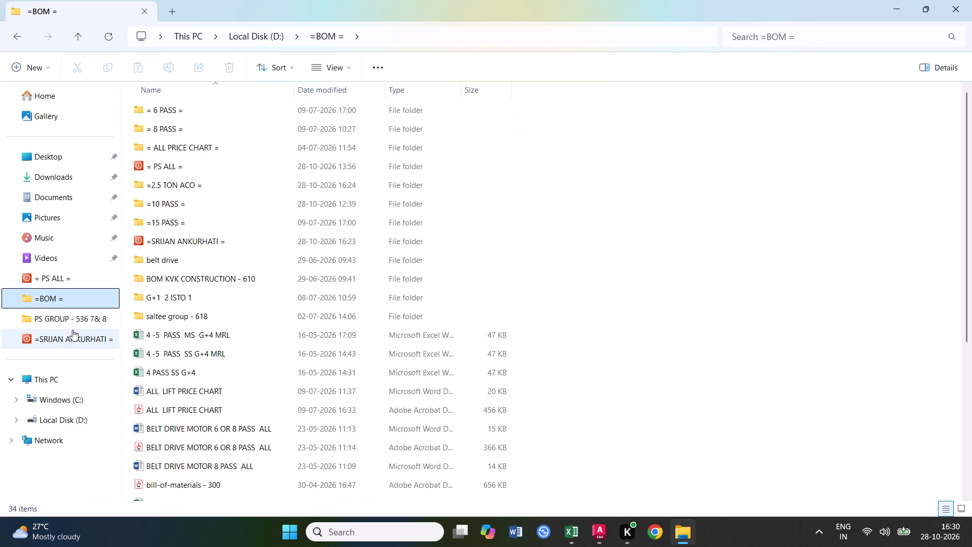
click(73, 342)
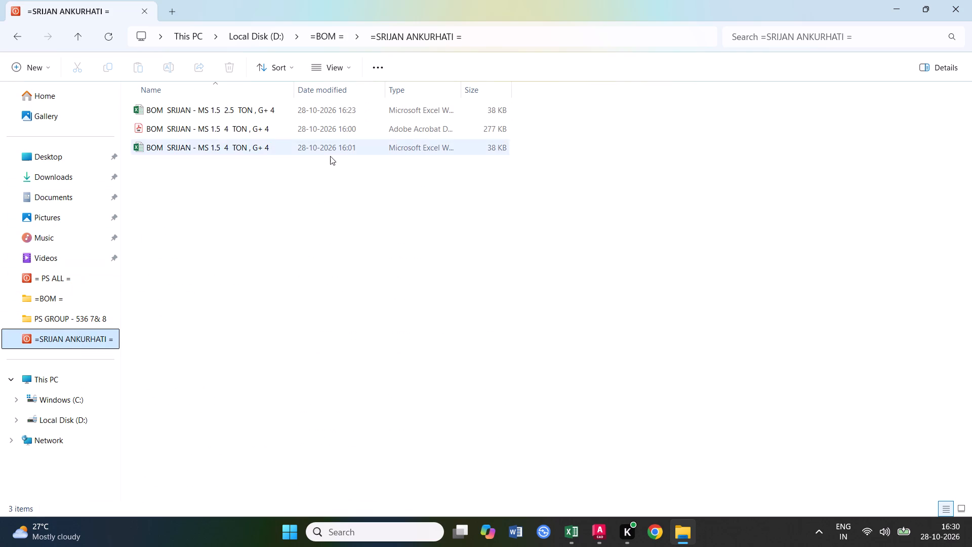
click(213, 147)
double_click(211, 111)
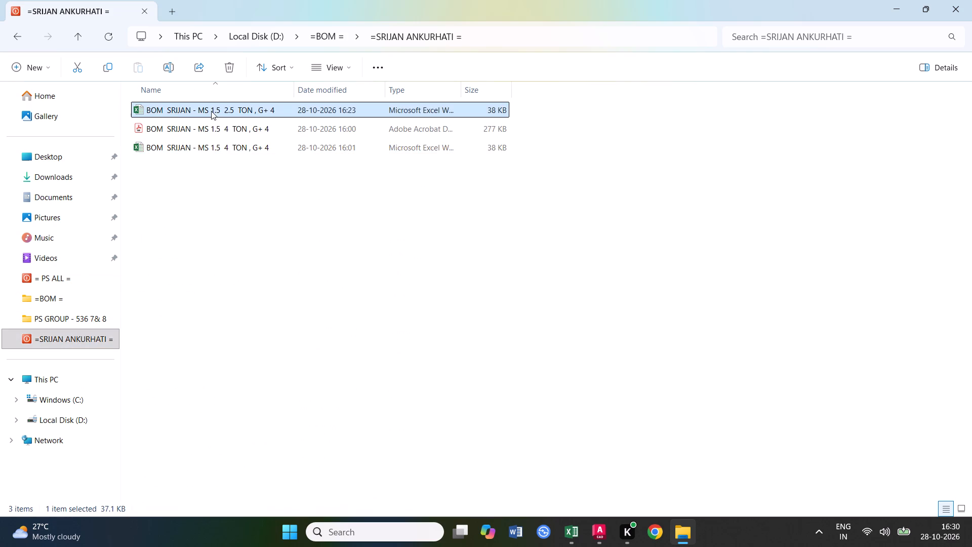
Select the entire highlighted CAR PULLEY row, row 70, in the PULLEY section of the bill of materials.
scroll(482, 321, down, 1)
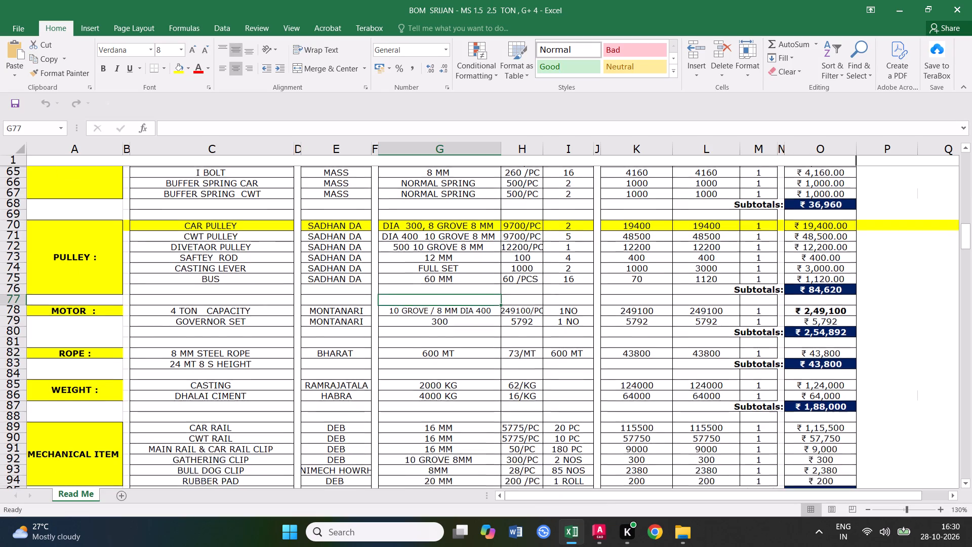
scroll(482, 321, down, 1)
click(460, 316)
scroll(460, 292, up, 2)
click(251, 257)
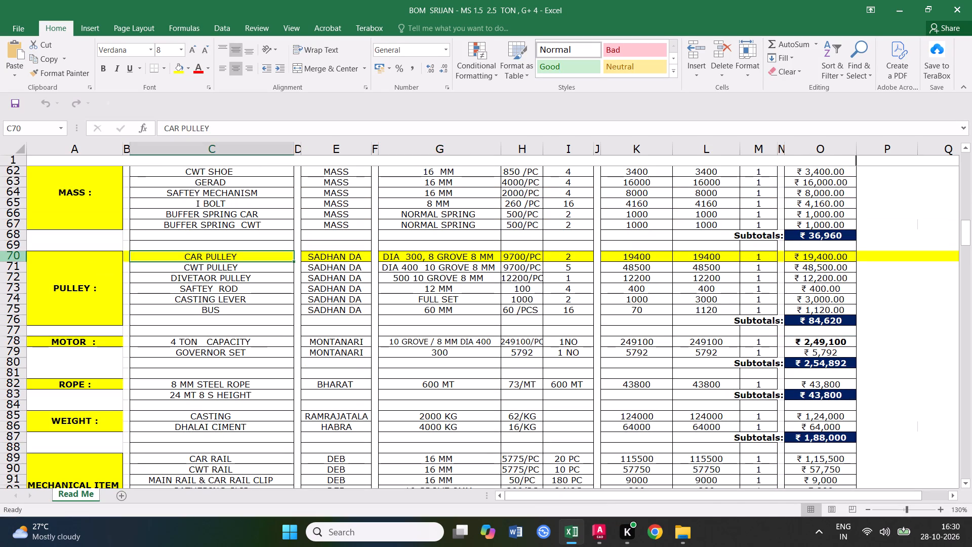
click(2, 256)
click(11, 256)
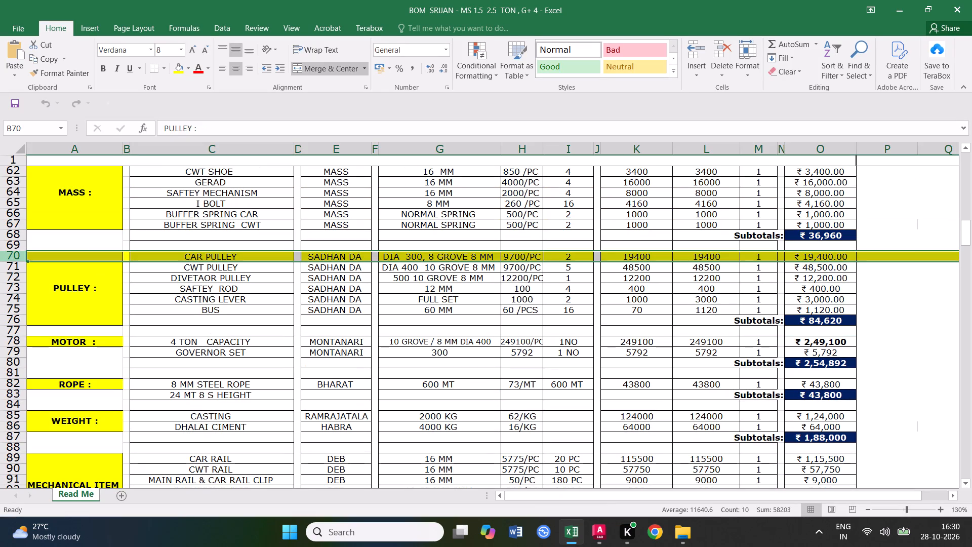